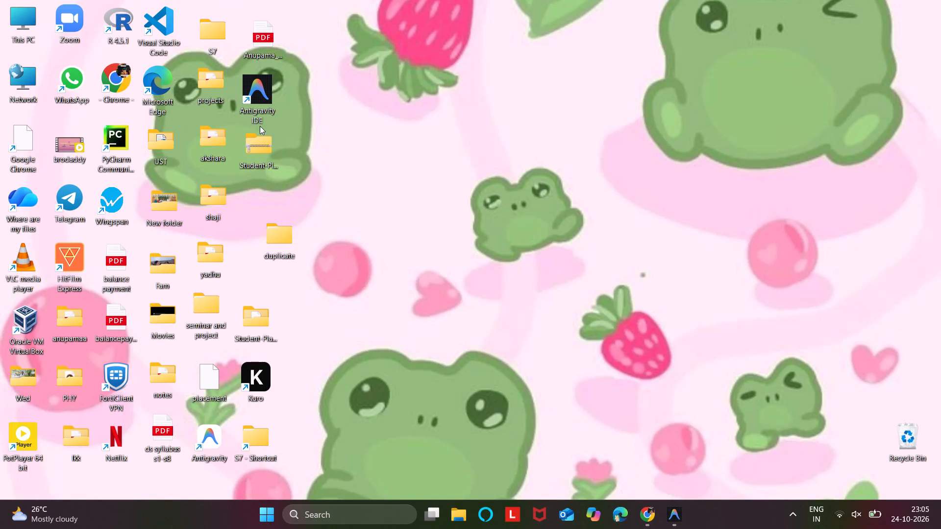
# Open the Team9_project_phase1 presentation from the project folder inside the desktop's "seminar and project" folder.
pyautogui.doubleClick(213, 308)
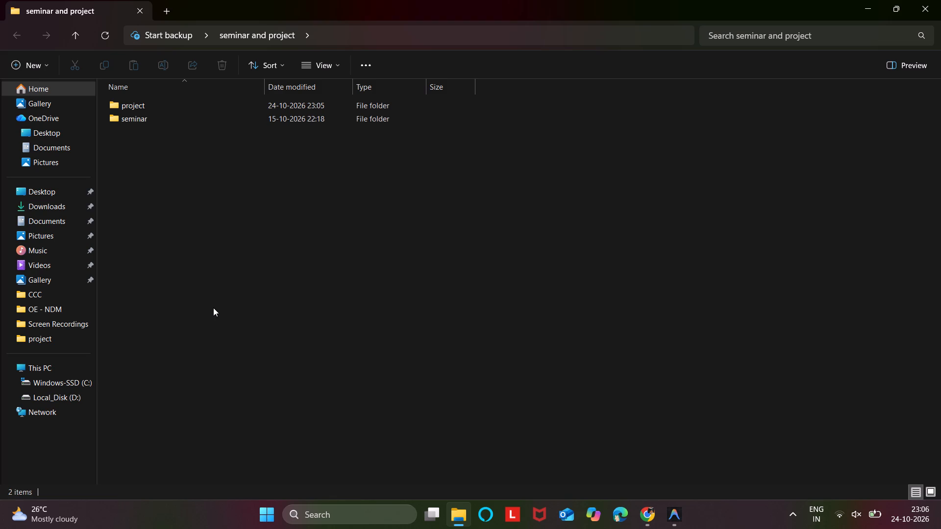
pyautogui.doubleClick(206, 109)
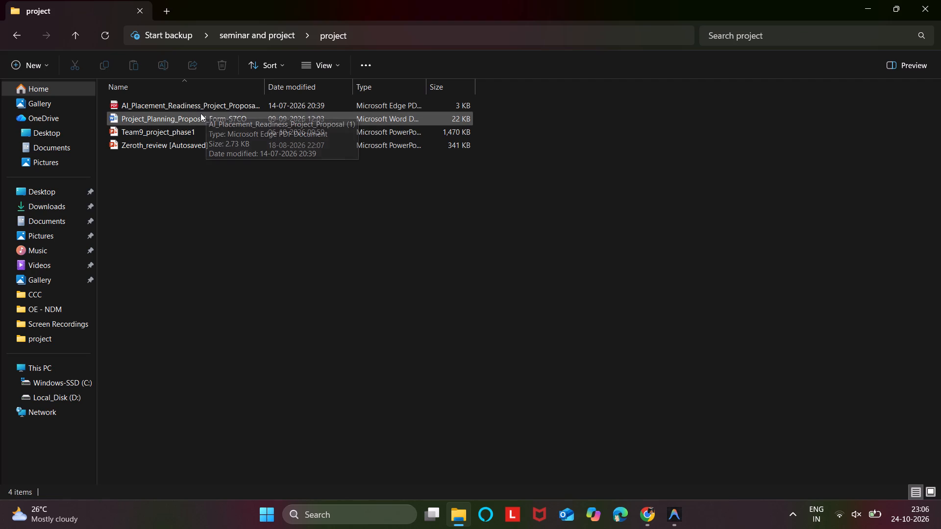
pyautogui.doubleClick(194, 127)
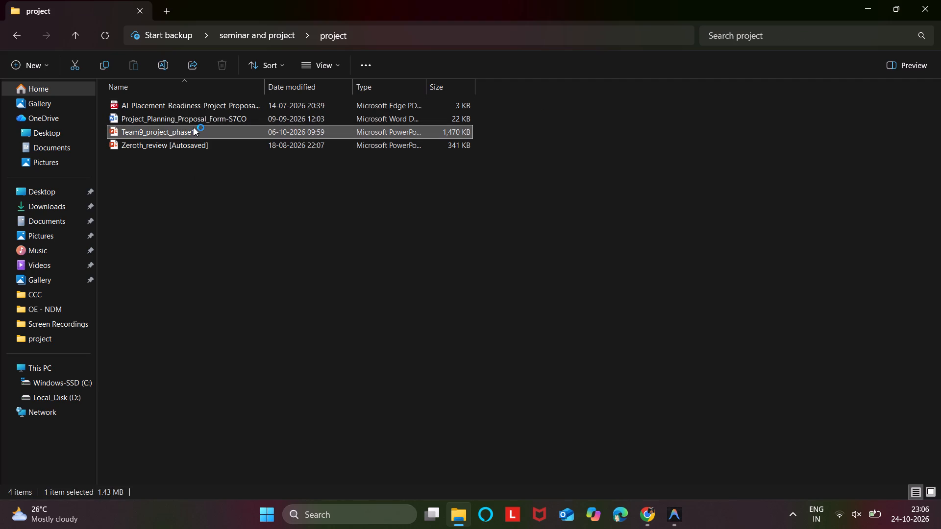
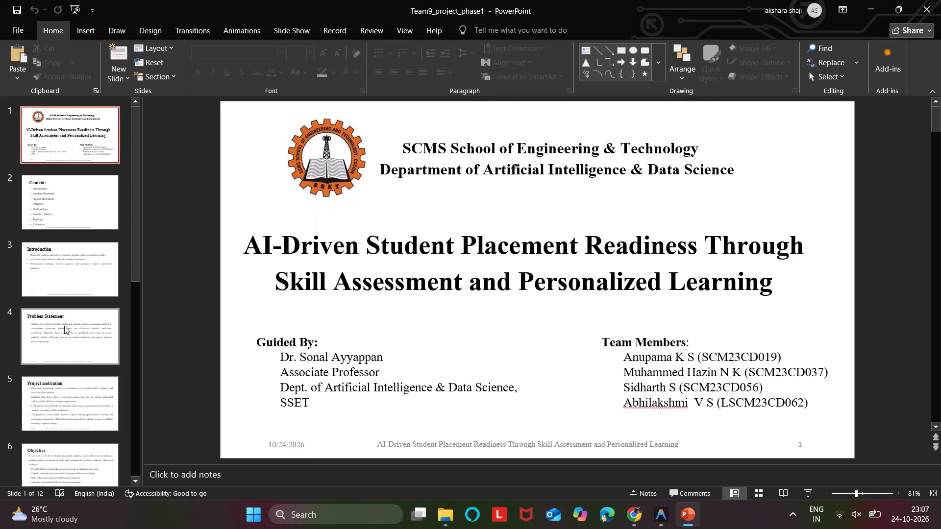
# Delete the Student Dashboard screenshot from slide 8, Result – Phase 1.
pyautogui.scroll(-1, 64, 326)
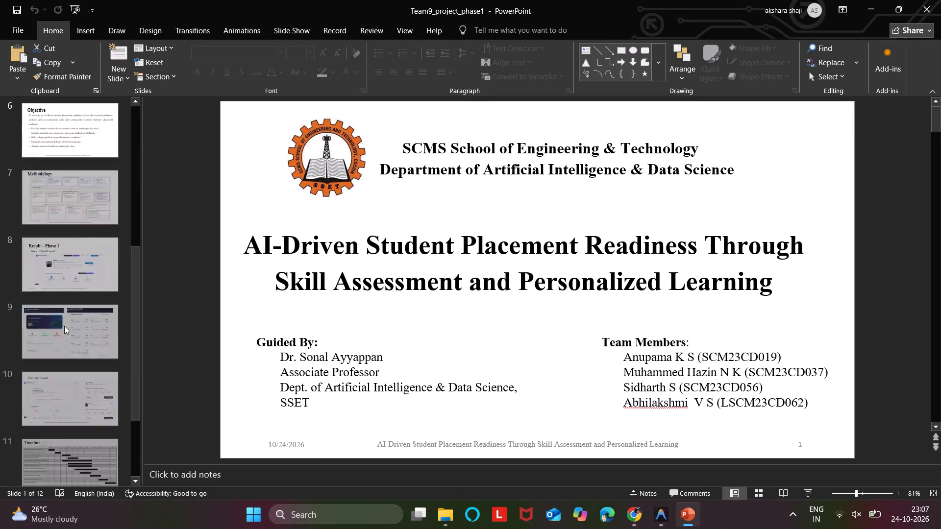
pyautogui.scroll(-1, 64, 326)
pyautogui.click(74, 250)
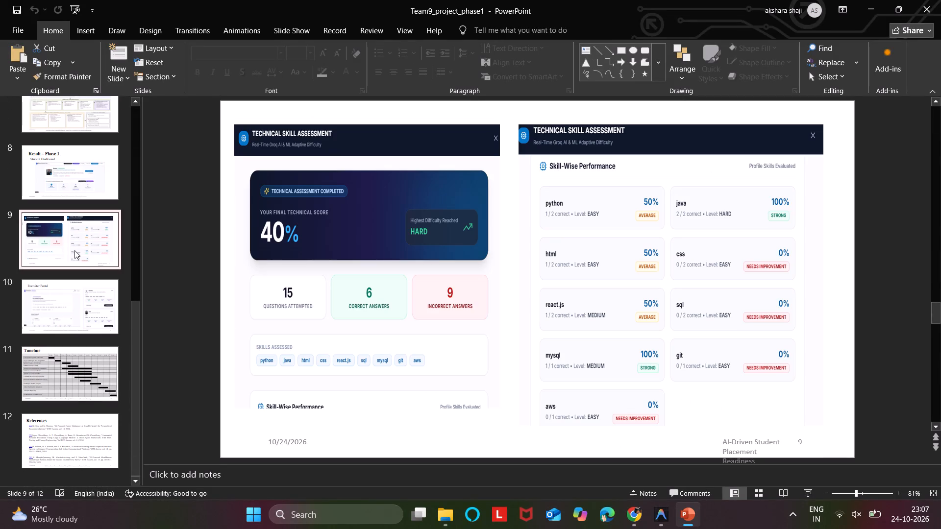
pyautogui.click(85, 180)
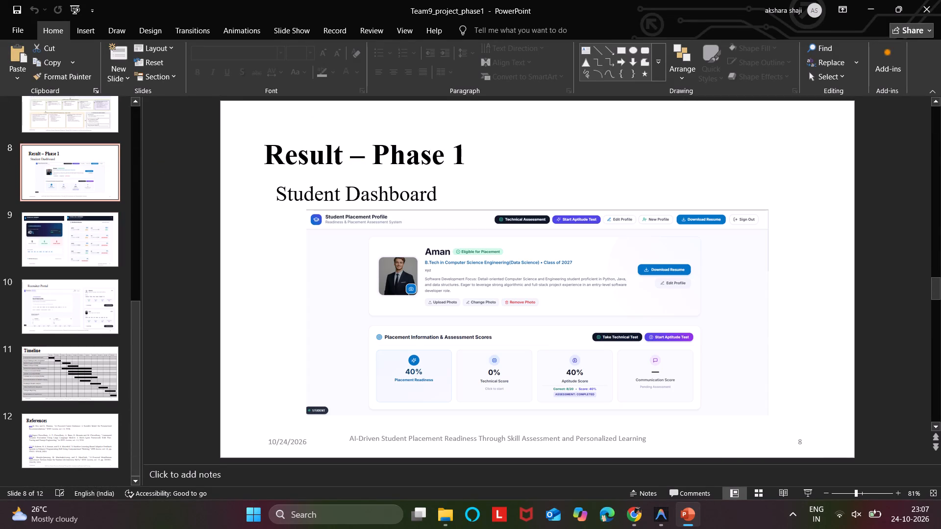
pyautogui.click(533, 362)
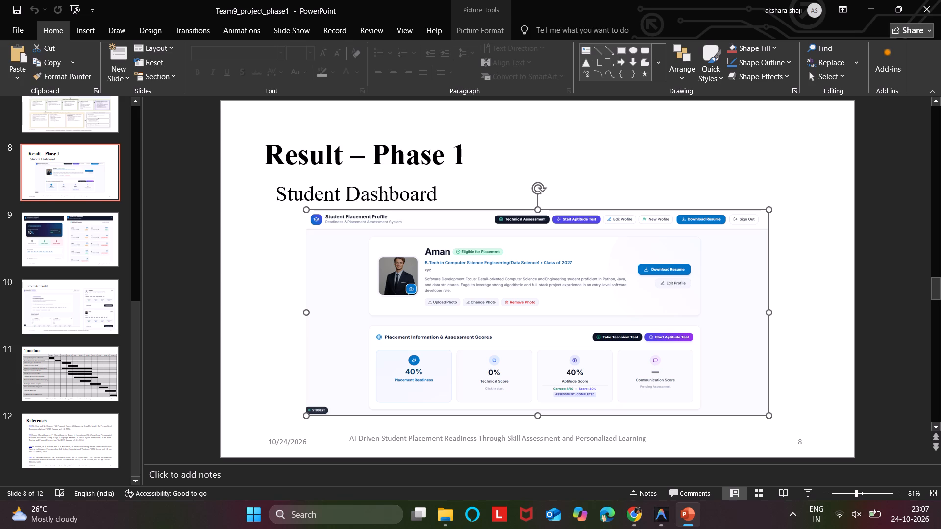
pyautogui.press('Delete')
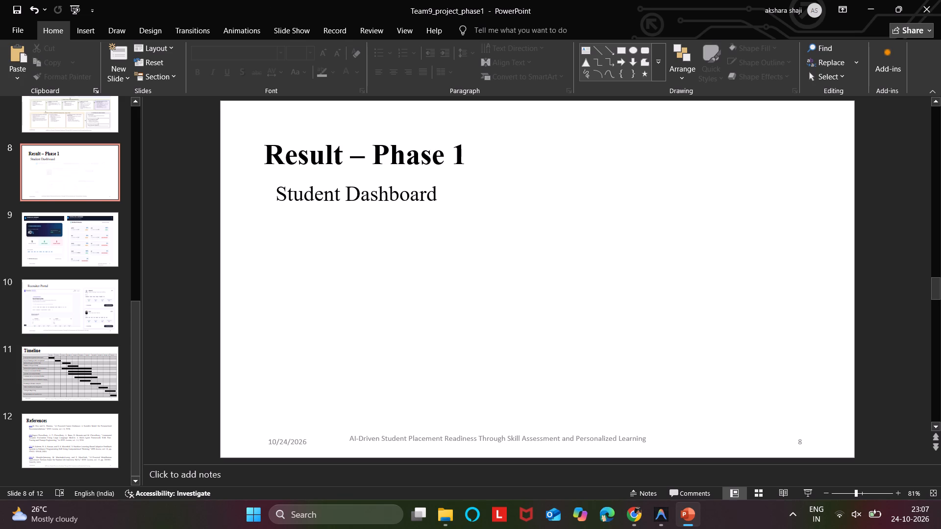
# Delete both Technical Skill Assessment screenshots from slide 9.
pyautogui.click(53, 226)
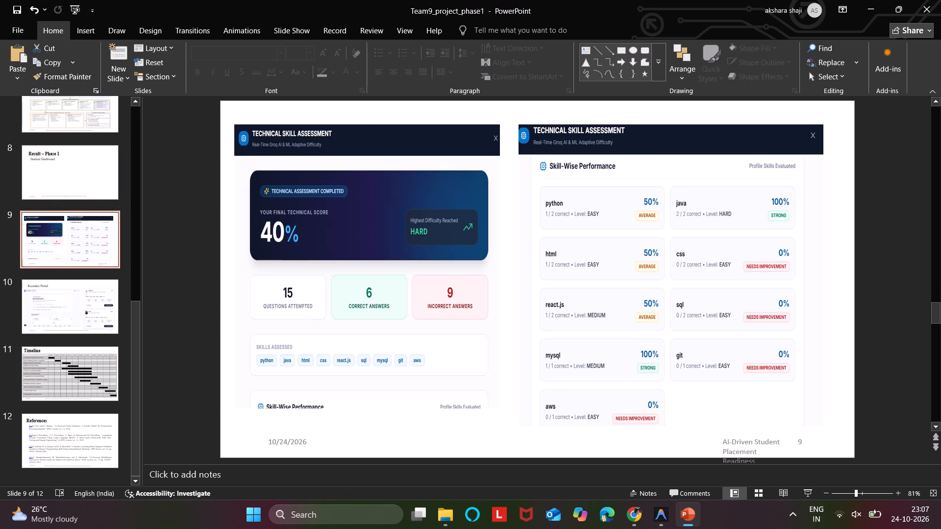
pyautogui.click(403, 315)
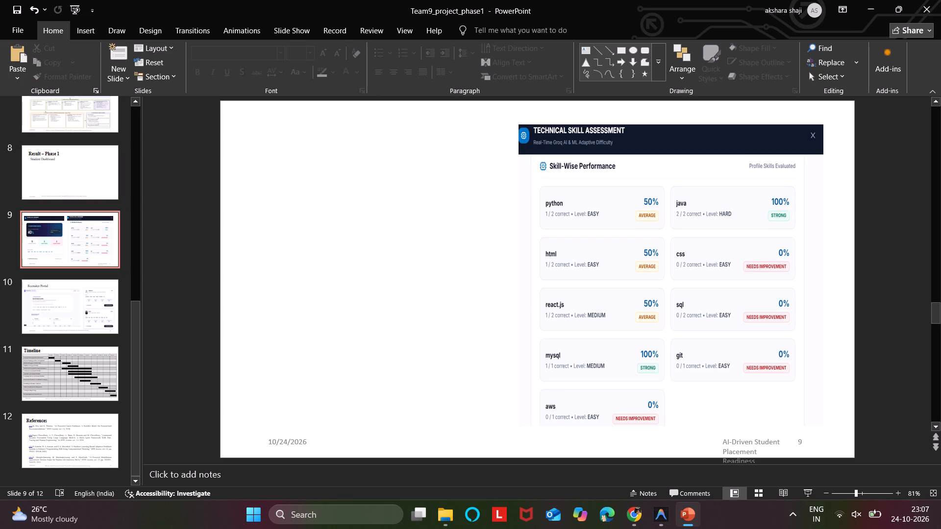
pyautogui.click(664, 276)
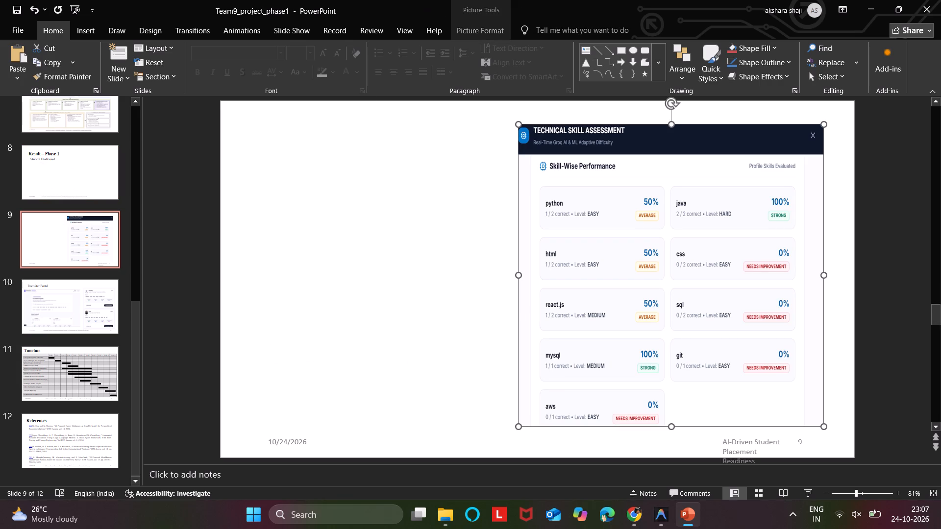
pyautogui.press('Delete')
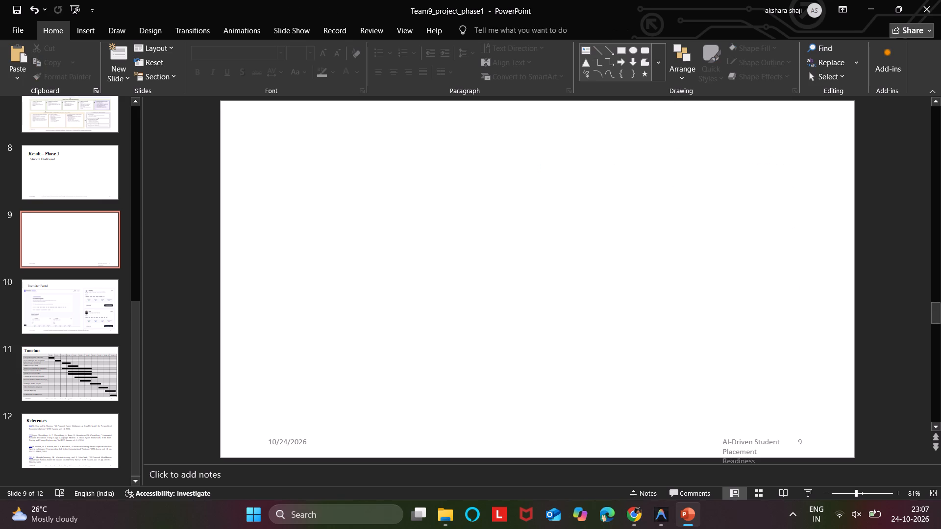
# Delete the recruiter search page screenshot and the candidate cards screenshot from slide 10, Recruiter Portal.
pyautogui.click(62, 321)
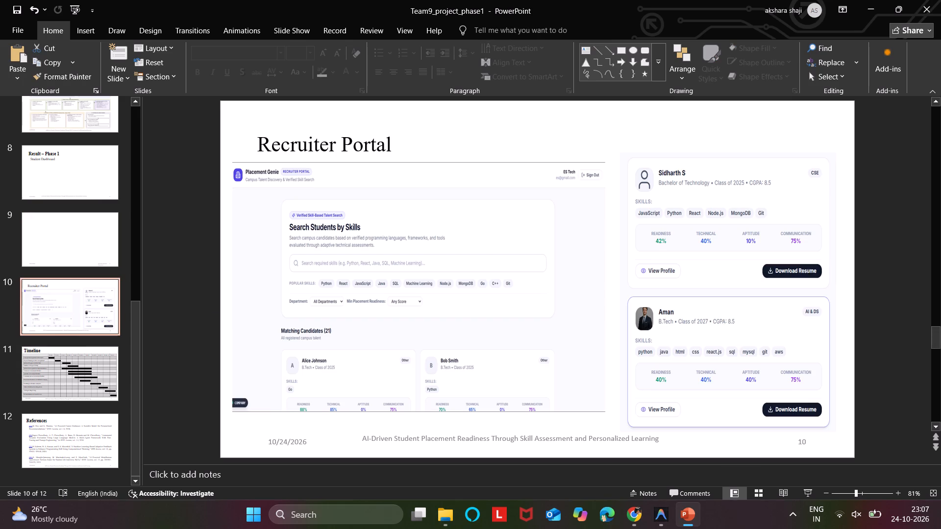
pyautogui.click(432, 269)
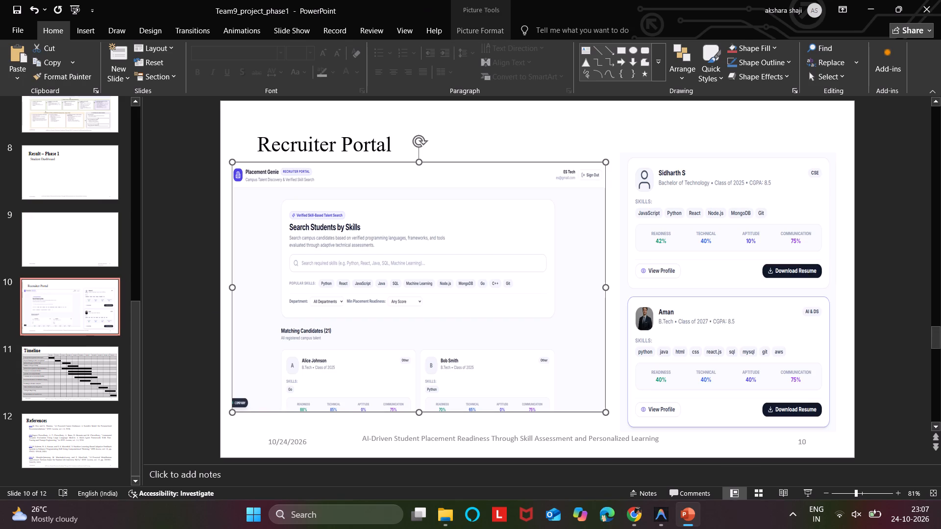
pyautogui.press('Delete')
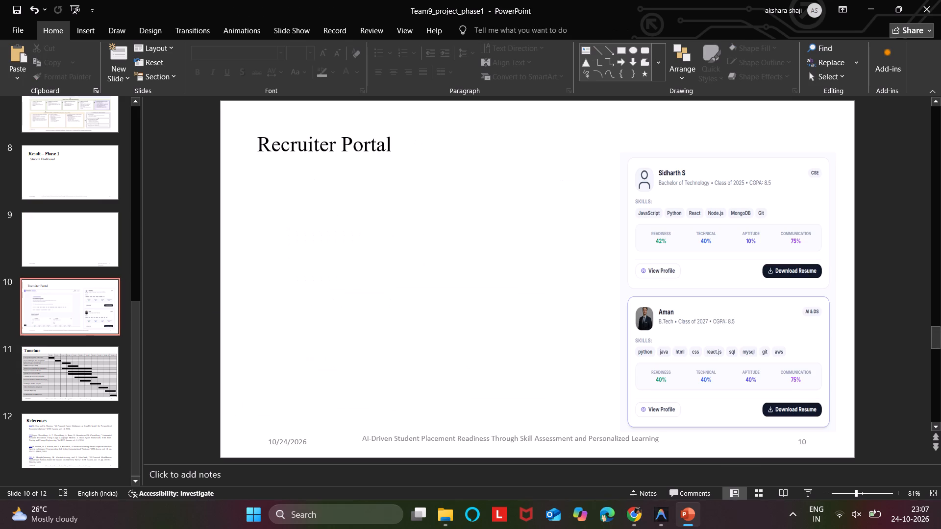
pyautogui.click(720, 225)
pyautogui.press('Delete')
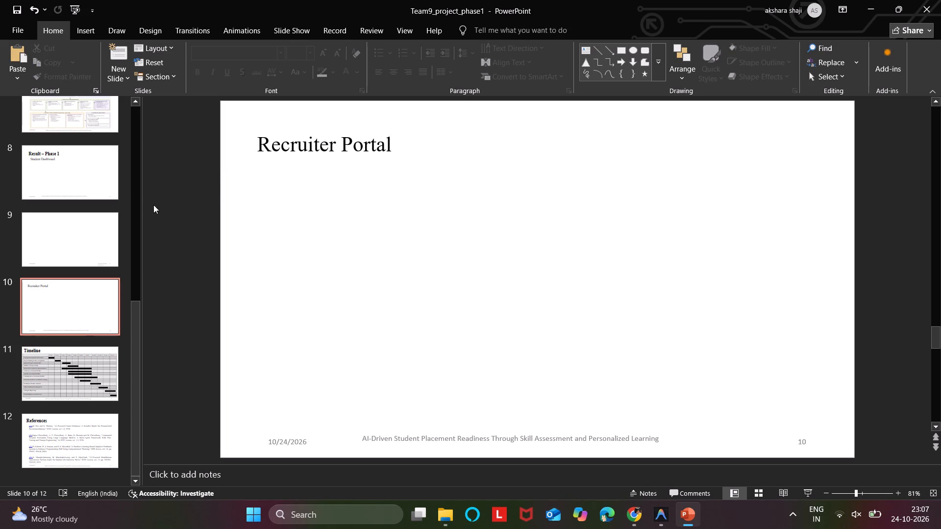
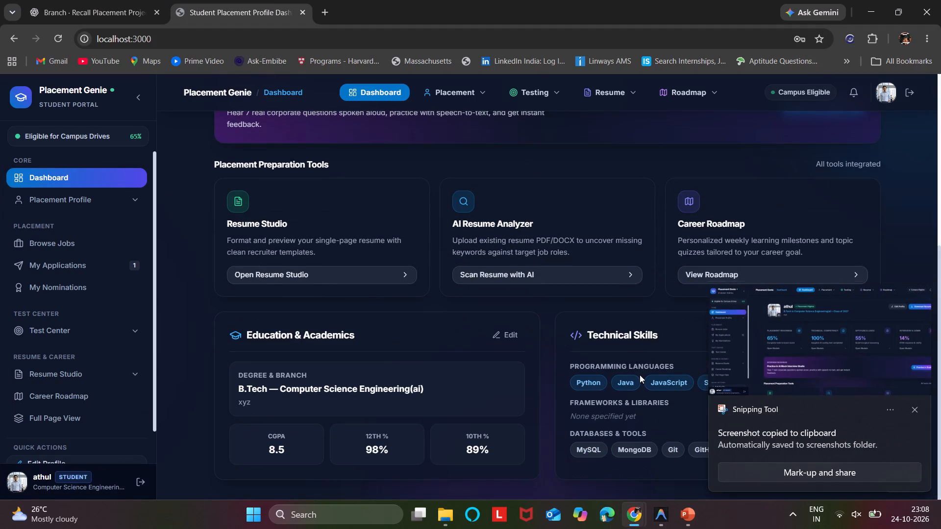
# Dismiss the screenshot notification and look over the student dashboard from the profile header to the Education & Academics and Technical Skills sections.
pyautogui.scroll(7, 640, 375)
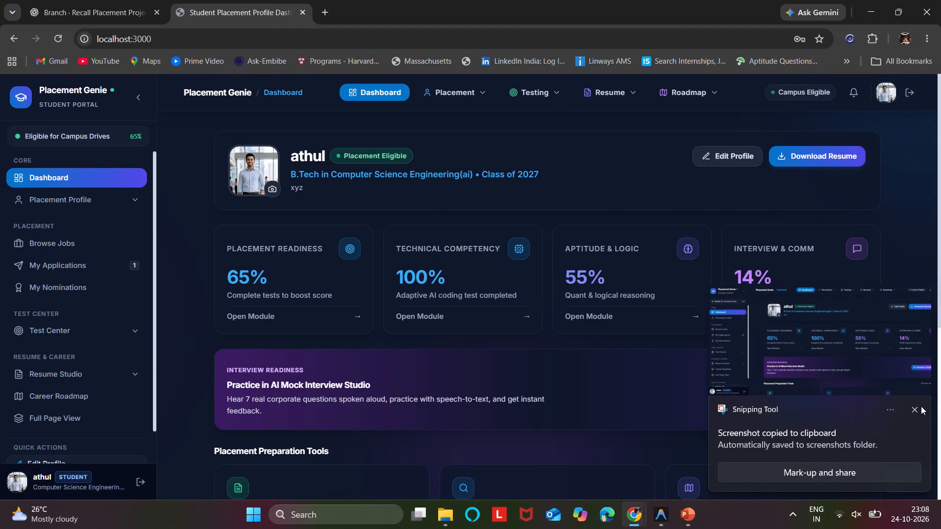
pyautogui.click(915, 412)
pyautogui.scroll(-1, 735, 356)
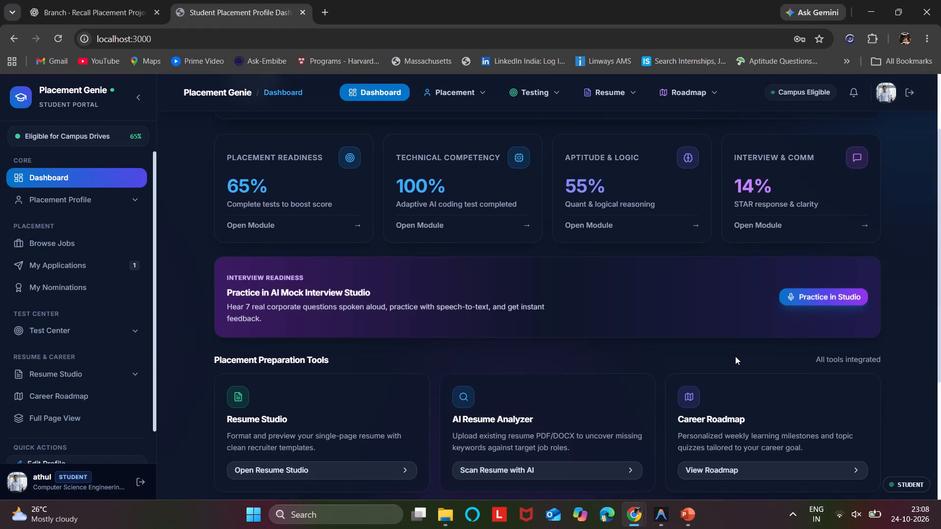
pyautogui.scroll(-6, 735, 356)
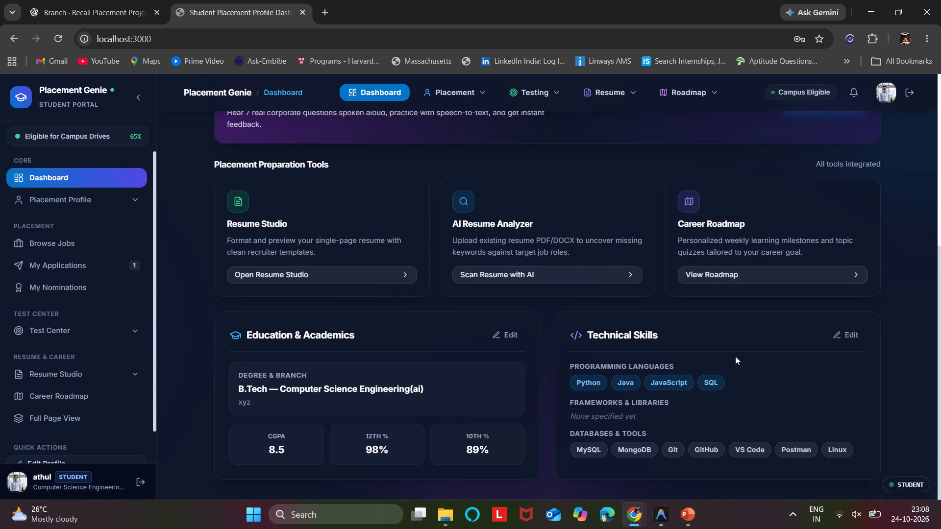
pyautogui.scroll(8, 735, 356)
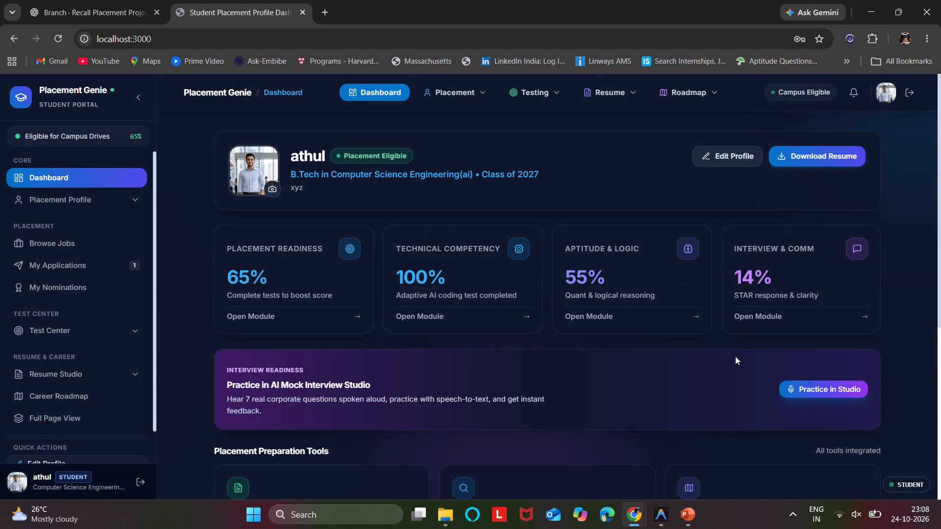
# Log out of the Placement Genie student portal.
pyautogui.click(900, 90)
pyautogui.click(908, 94)
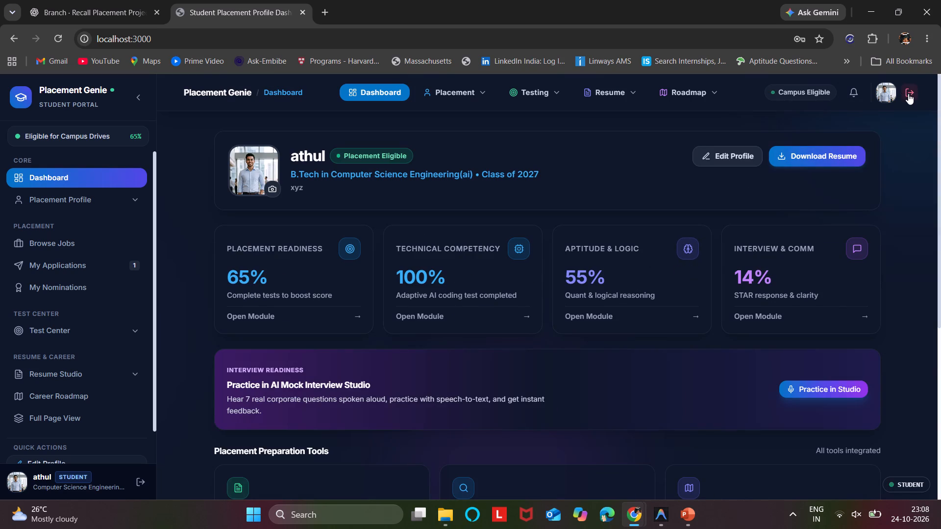
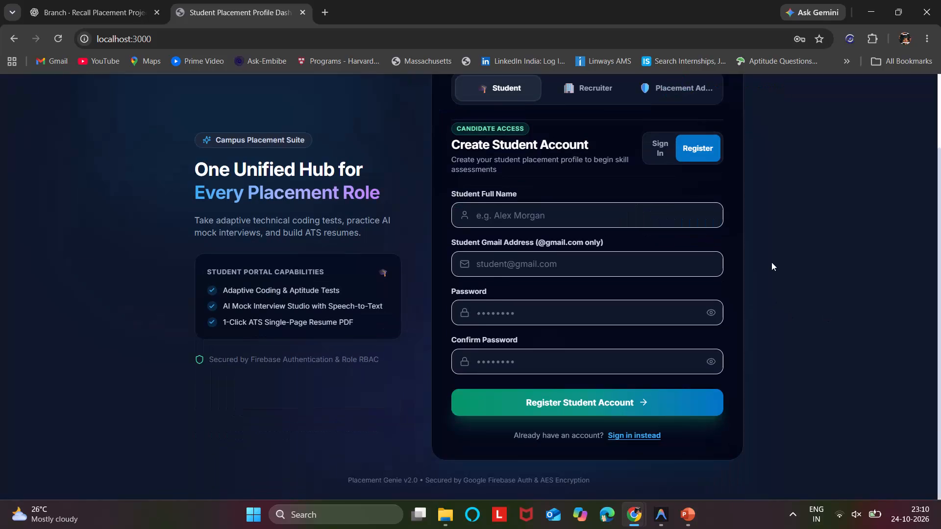
# Capture a screenshot of the Create Student Account registration page, covering the full page area below the bookmarks bar.
pyautogui.scroll(3, 771, 262)
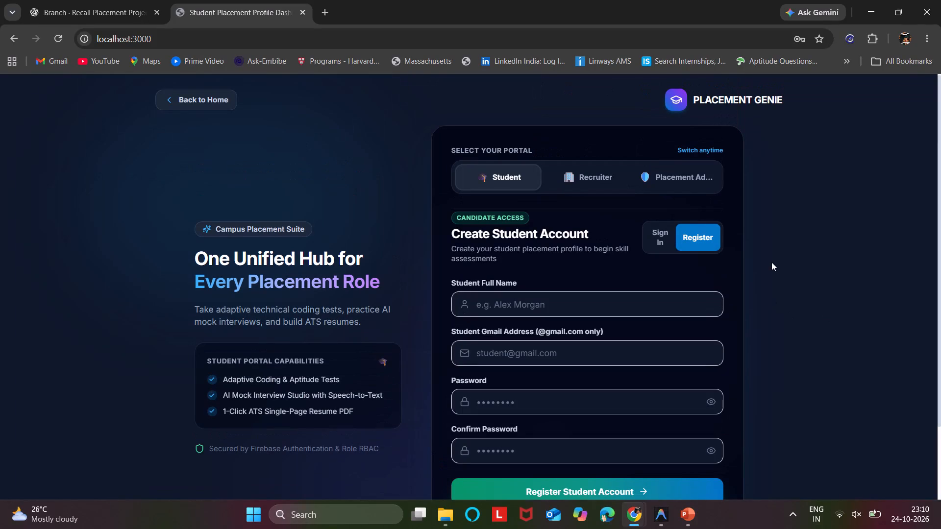
pyautogui.scroll(-2, 764, 210)
pyautogui.scroll(1, 764, 210)
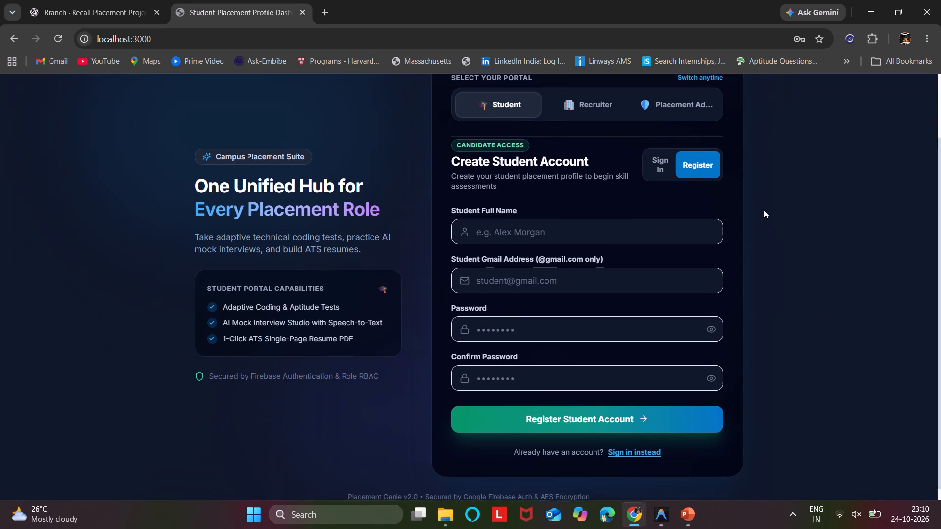
pyautogui.scroll(1, 764, 210)
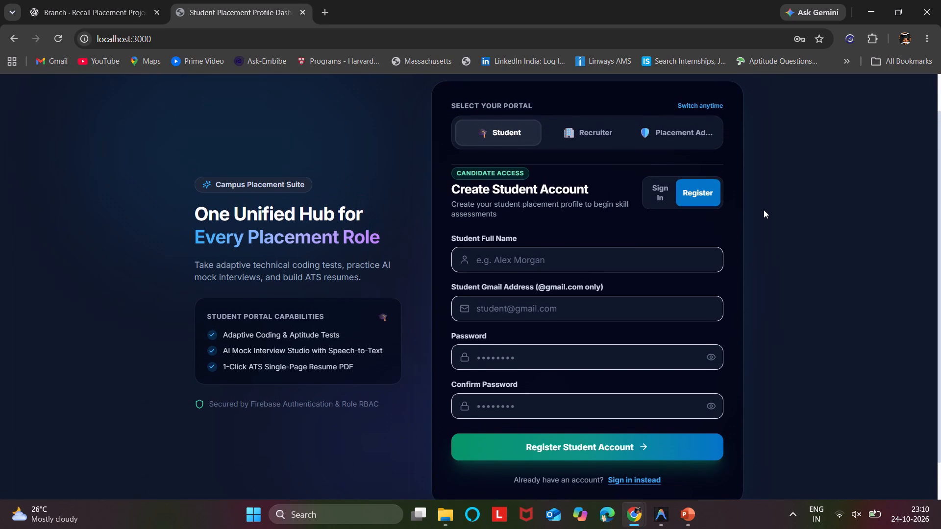
pyautogui.scroll(2, 764, 210)
pyautogui.scroll(-1, 764, 210)
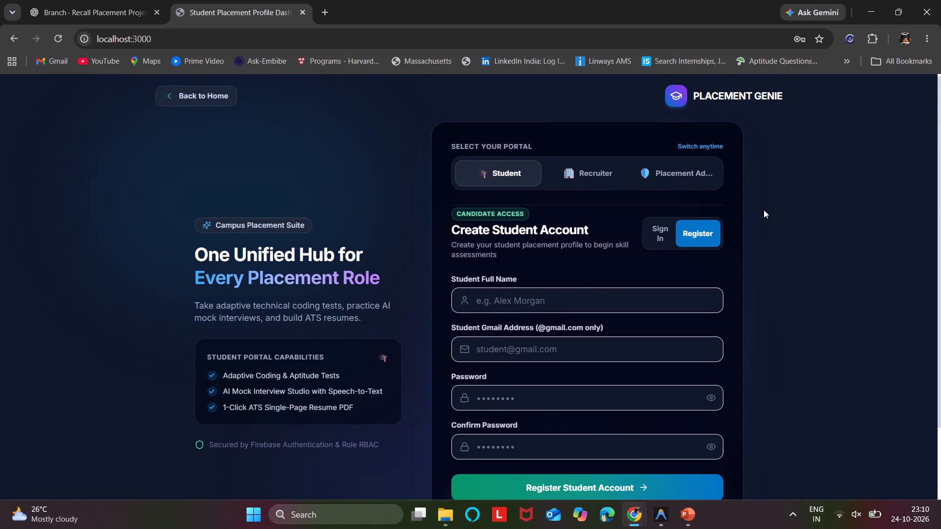
pyautogui.scroll(-1, 764, 210)
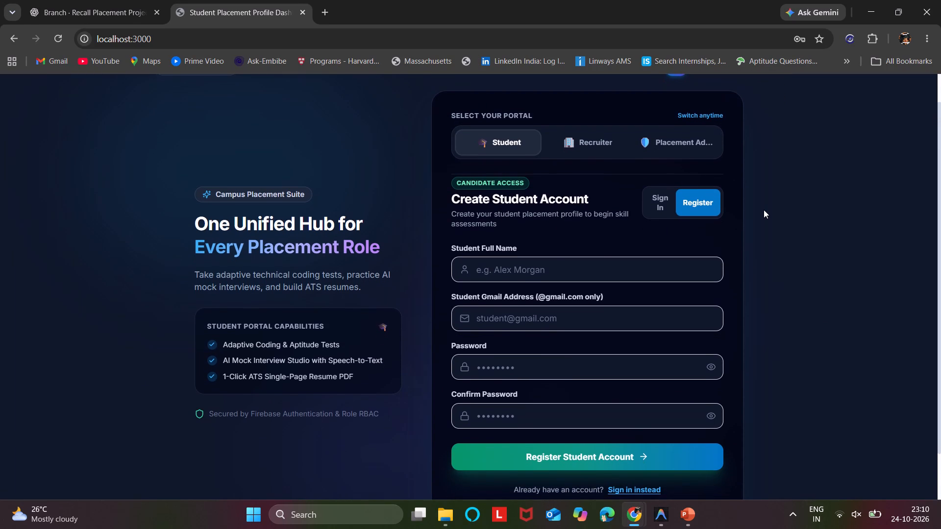
pyautogui.press('Print')
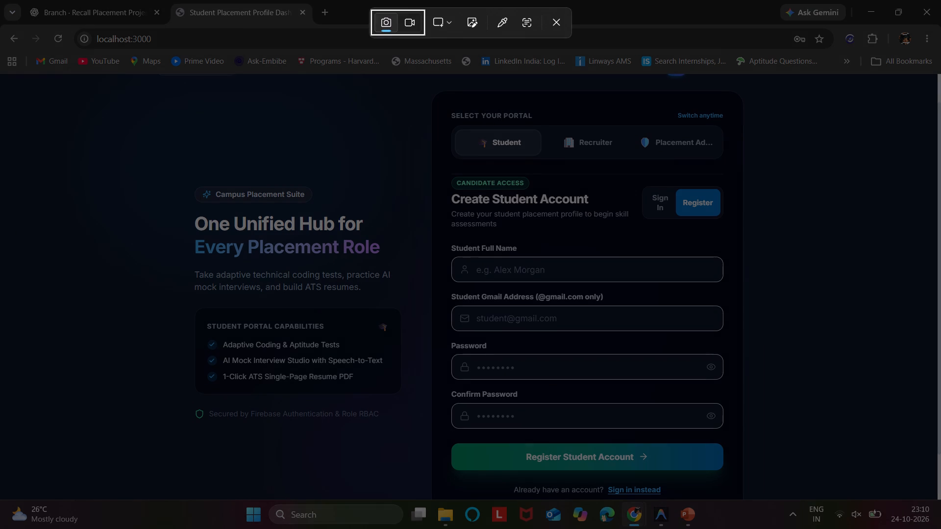
pyautogui.moveTo(4, 78); pyautogui.dragTo(940, 505)
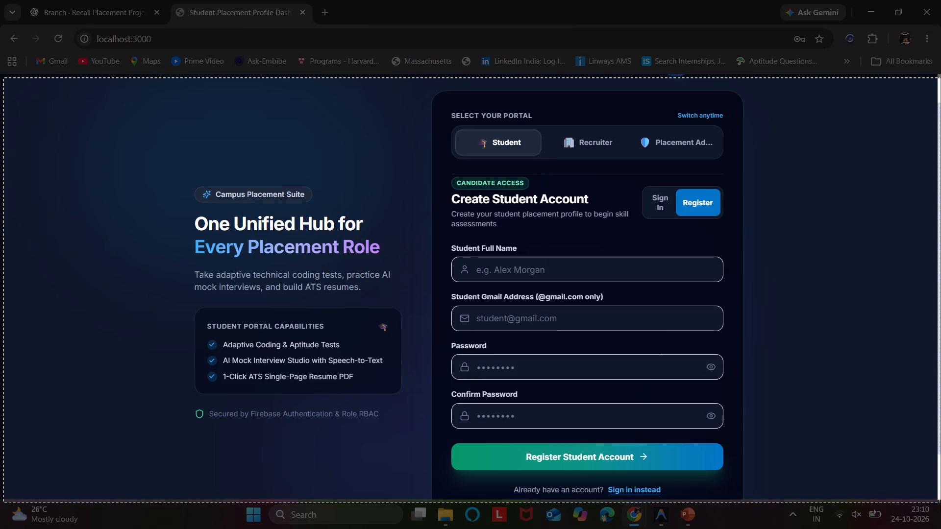
pyautogui.moveTo(940, 505); pyautogui.dragTo(940, 497)
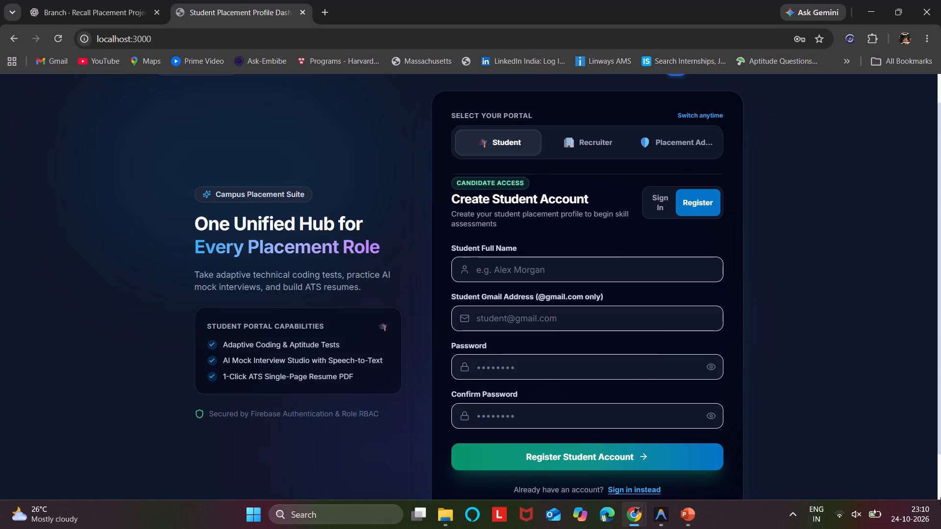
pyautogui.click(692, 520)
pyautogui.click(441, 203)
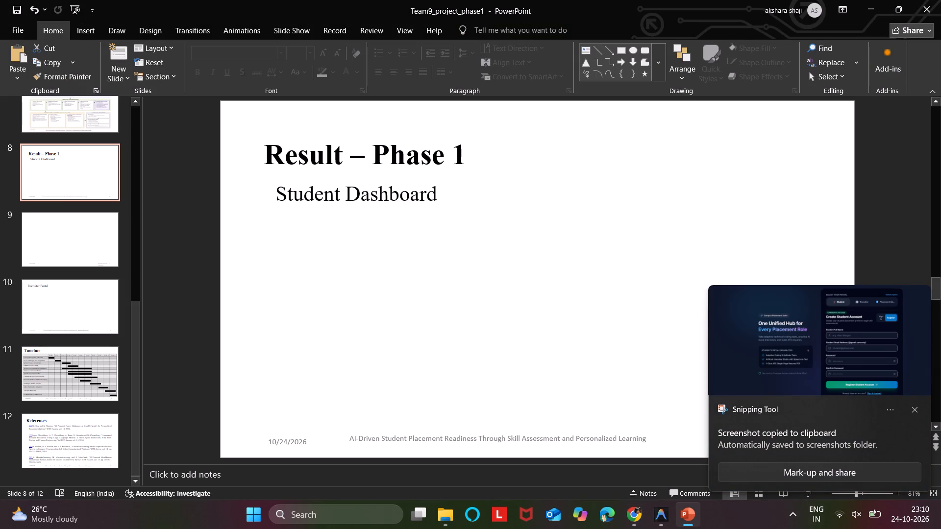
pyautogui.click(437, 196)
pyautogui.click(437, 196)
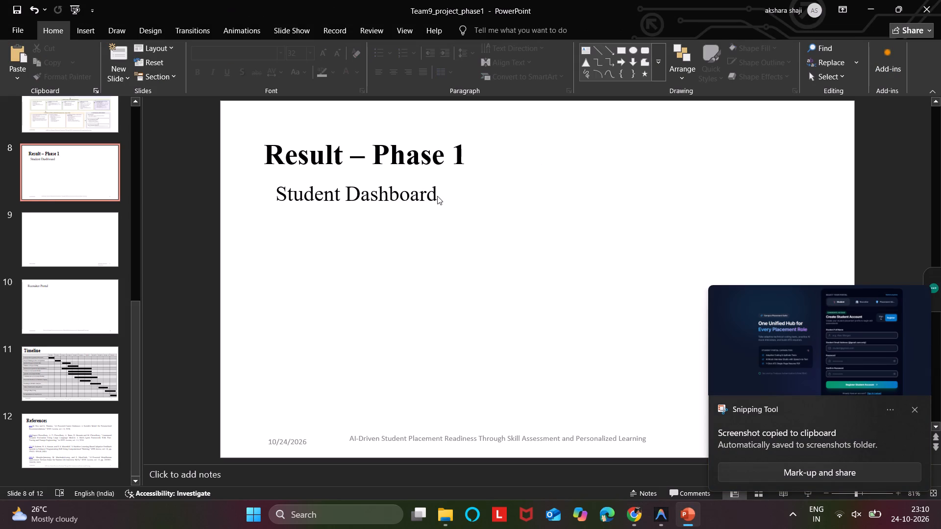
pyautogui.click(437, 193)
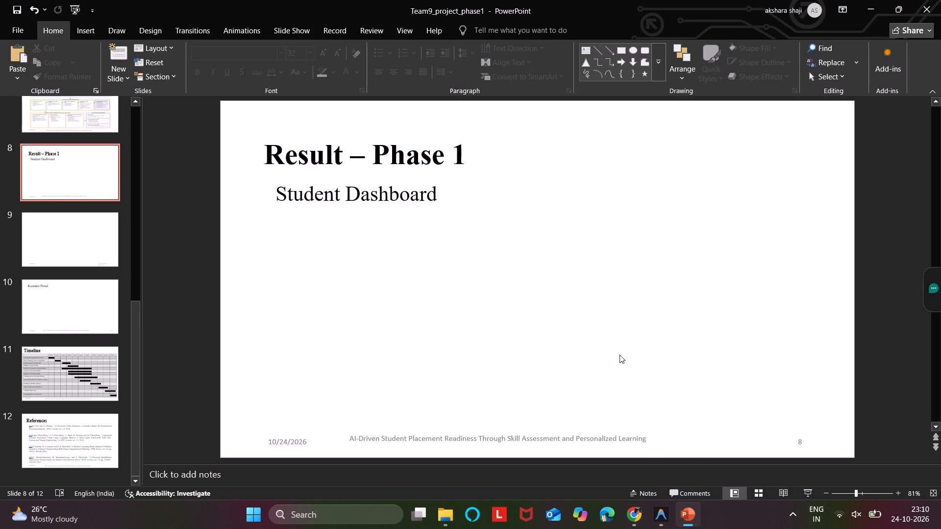
# Return to the Placement Genie home page in Chrome and capture a screenshot of its landing section with the navigation header.
pyautogui.click(639, 516)
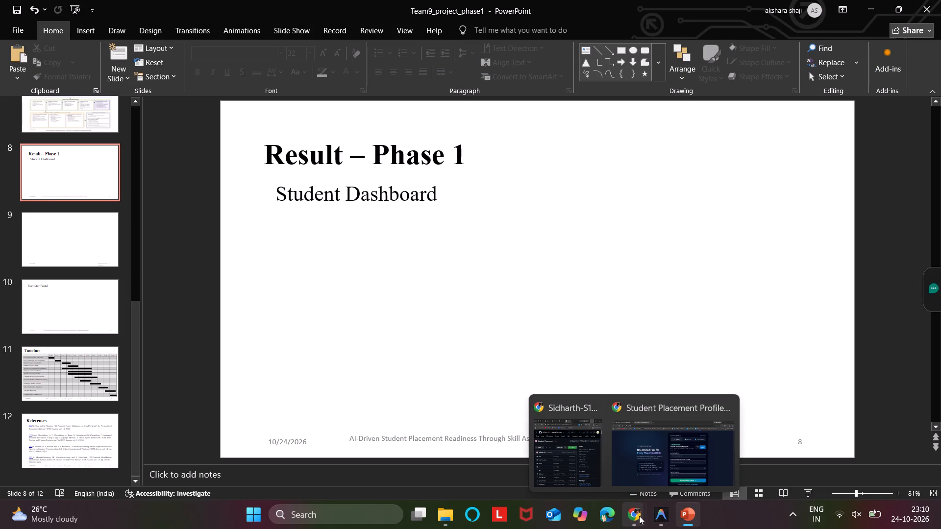
pyautogui.click(644, 463)
pyautogui.scroll(4, 749, 190)
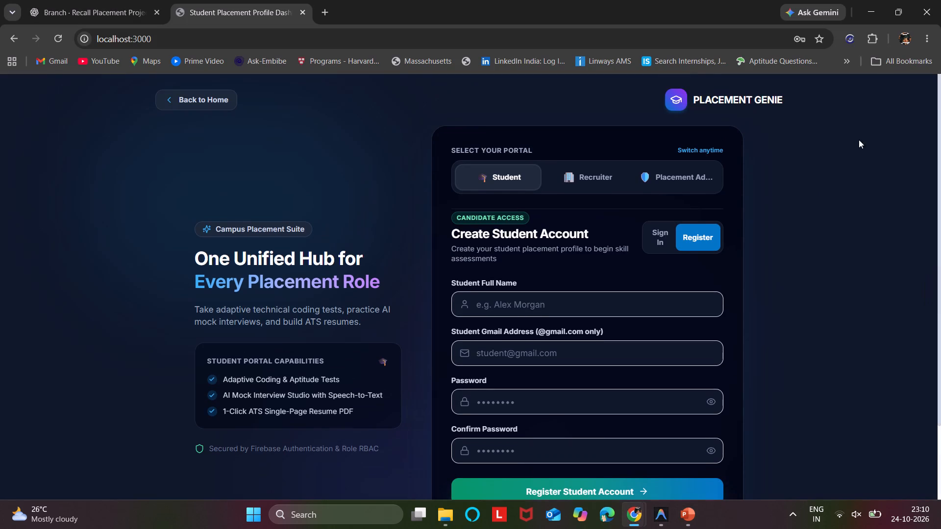
pyautogui.click(190, 95)
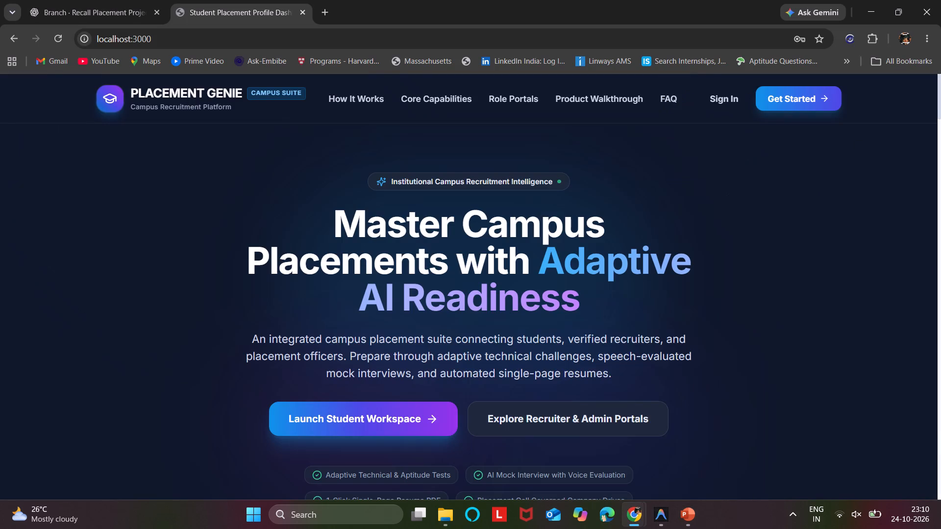
pyautogui.scroll(1, 590, 268)
pyautogui.press('Print')
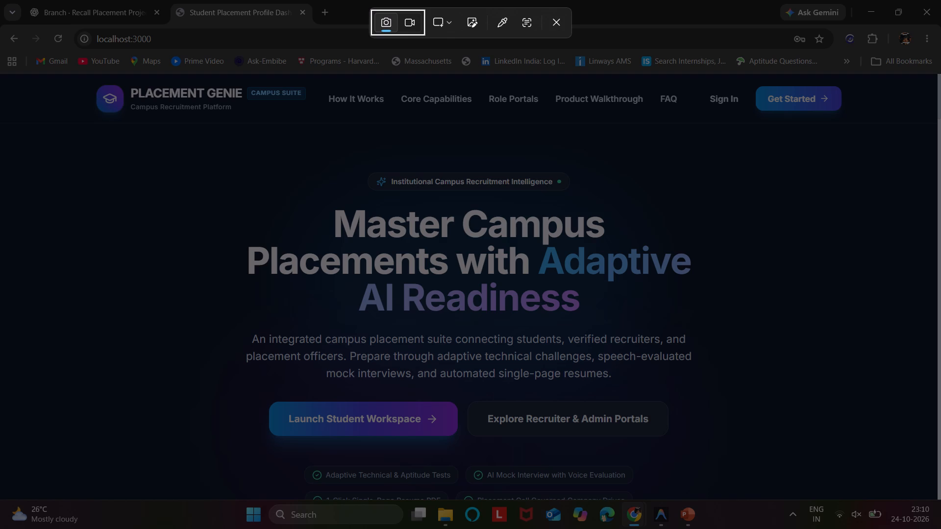
pyautogui.moveTo(0, 72); pyautogui.dragTo(940, 507)
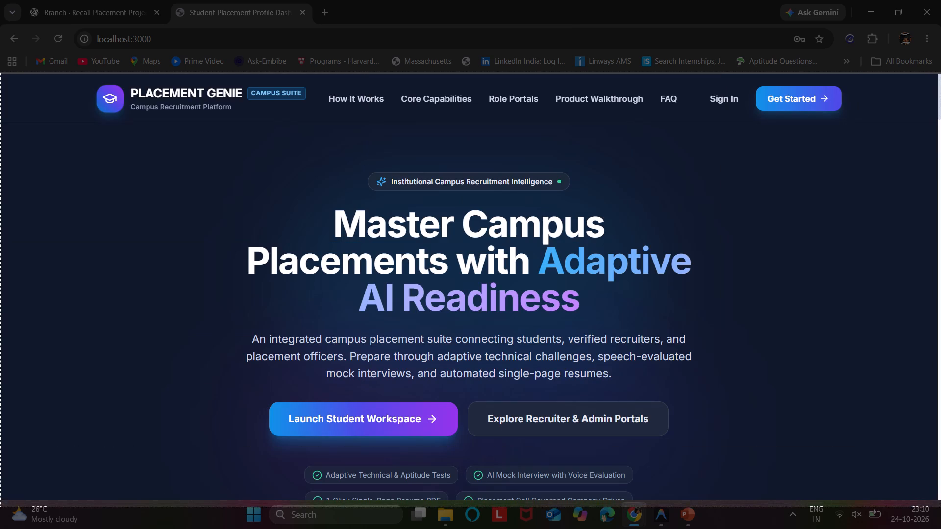
pyautogui.moveTo(940, 507); pyautogui.dragTo(929, 501)
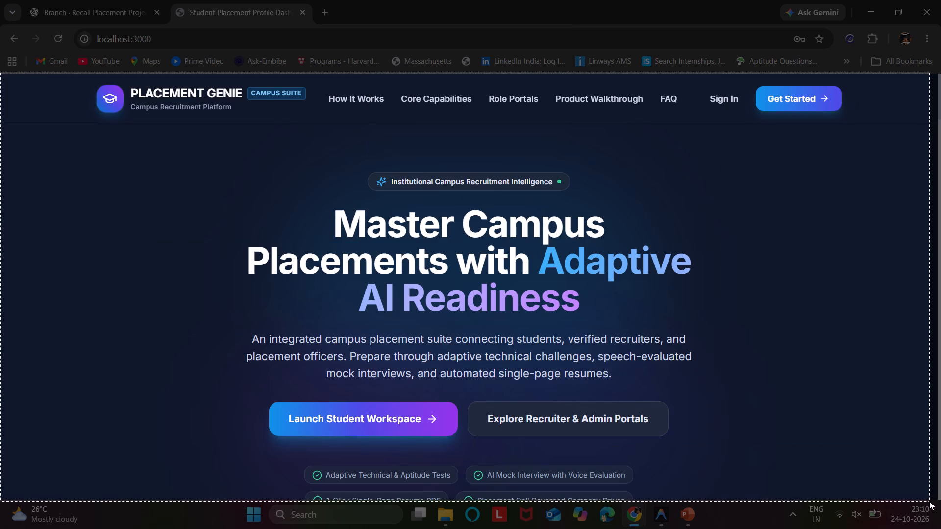
pyautogui.moveTo(929, 501); pyautogui.dragTo(929, 501)
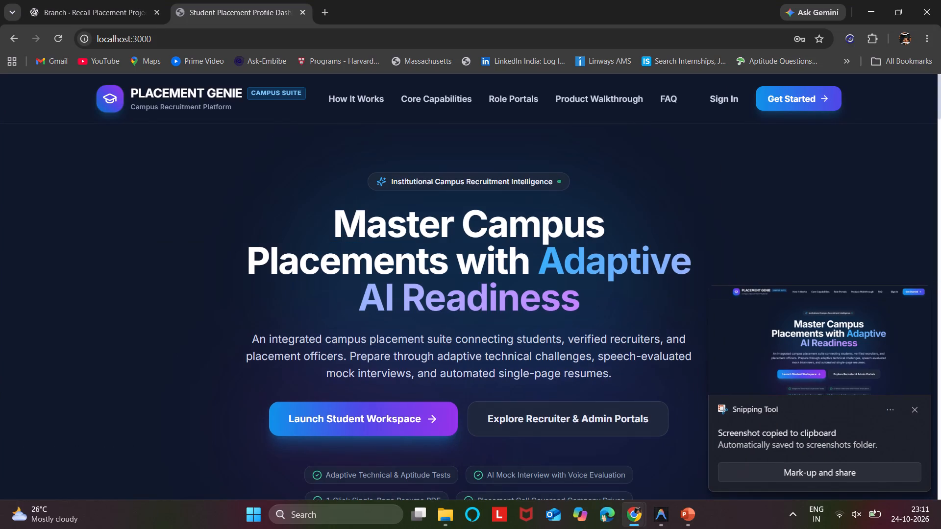
# Look over the home page from the How Placement Genie Works section to the Three Dedicated Portals section.
pyautogui.scroll(-10, 579, 249)
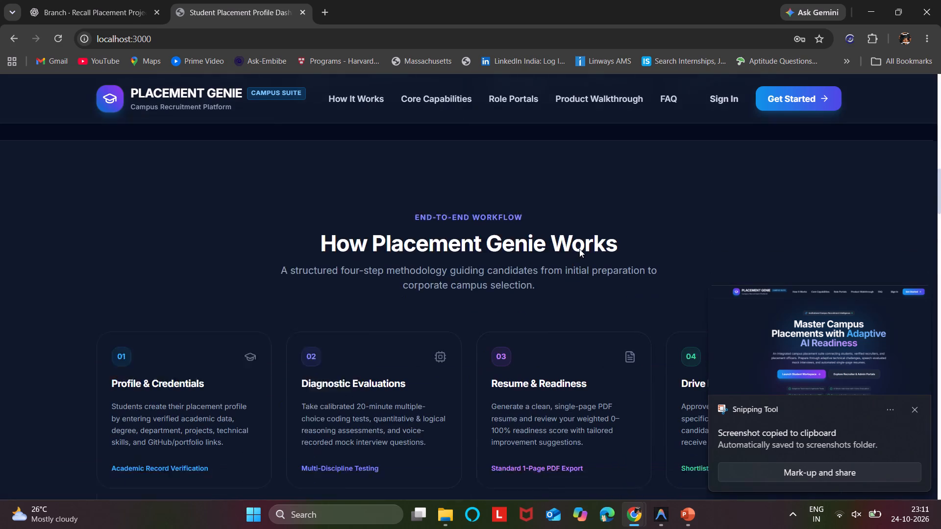
pyautogui.scroll(-2, 579, 249)
pyautogui.scroll(1, 579, 249)
pyautogui.scroll(-4, 579, 249)
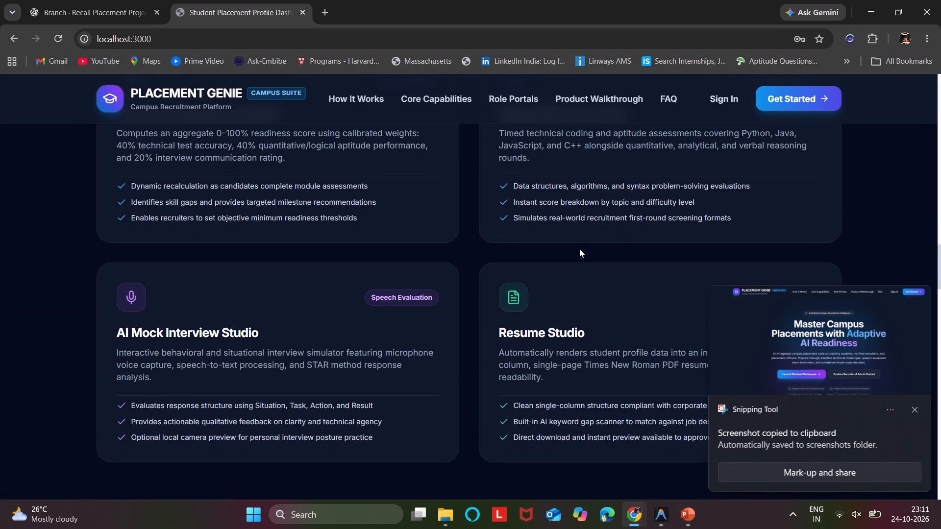
pyautogui.scroll(-3, 579, 249)
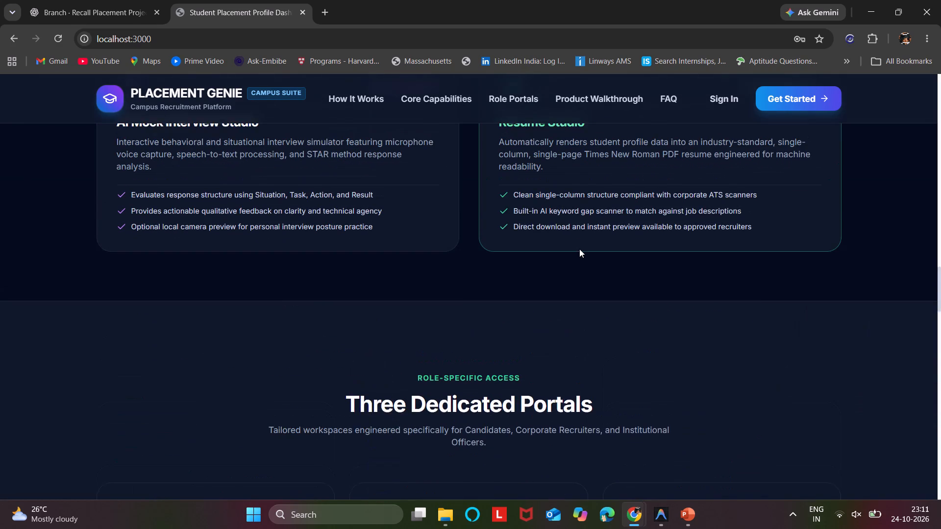
pyautogui.scroll(-1, 579, 249)
pyautogui.scroll(1, 579, 249)
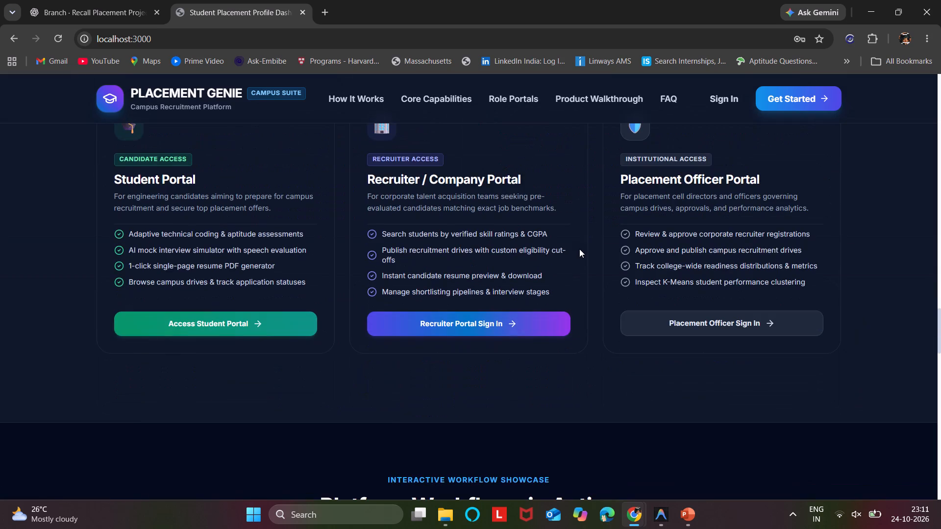
pyautogui.scroll(11, 579, 249)
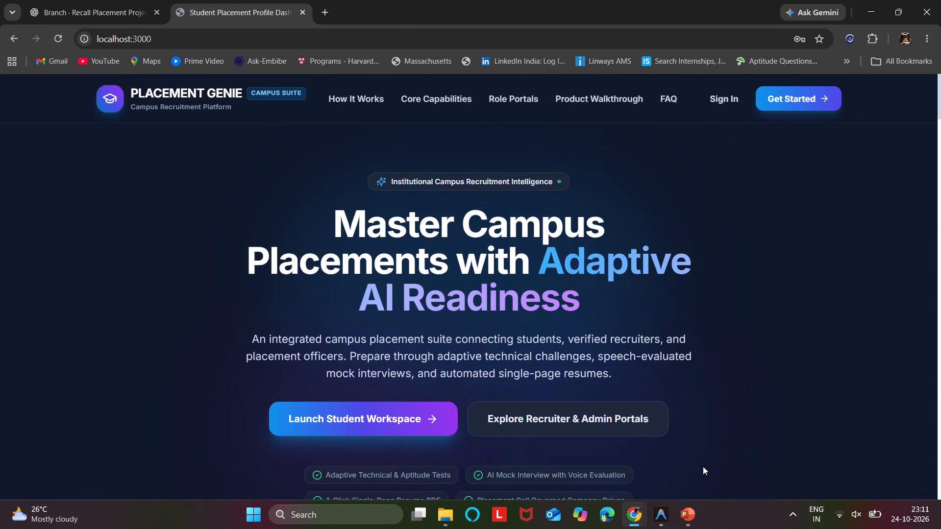
# Switch to PowerPoint and replace the slide 8 subtitle "Student Dashboard" with "Landing Page".
pyautogui.click(693, 520)
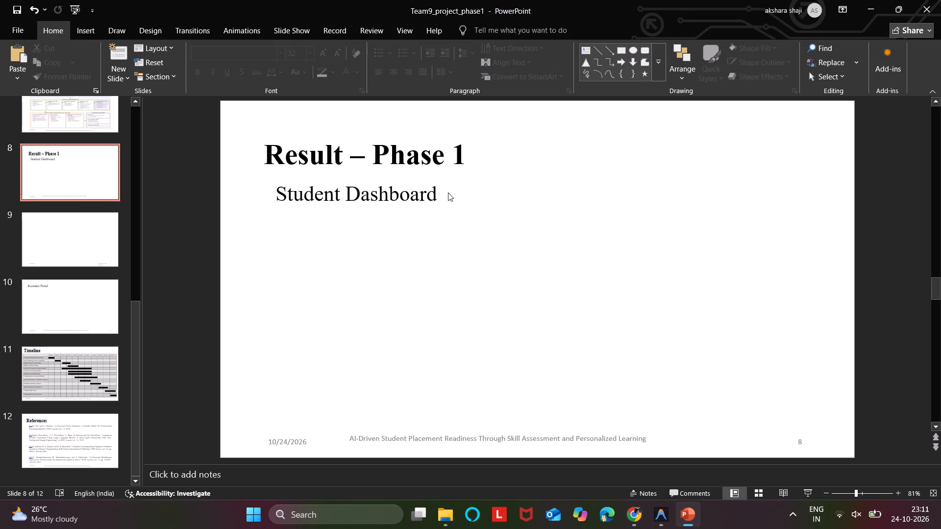
pyautogui.click(443, 195)
pyautogui.click(434, 194)
pyautogui.press('BackSpace')
pyautogui.press('BackSpace')
pyautogui.press('BackSpace')
pyautogui.press('BackSpace')
pyautogui.press('BackSpace')
pyautogui.press('BackSpace')
pyautogui.press('BackSpace')
pyautogui.press('BackSpace')
pyautogui.press('BackSpace')
pyautogui.press('BackSpace')
pyautogui.press('BackSpace')
pyautogui.press('BackSpace')
pyautogui.press('BackSpace')
pyautogui.press('BackSpace')
pyautogui.press('BackSpace')
pyautogui.press('BackSpace')
pyautogui.press('BackSpace')
pyautogui.press('BackSpace')
pyautogui.press('BackSpace')
pyautogui.press('BackSpace')
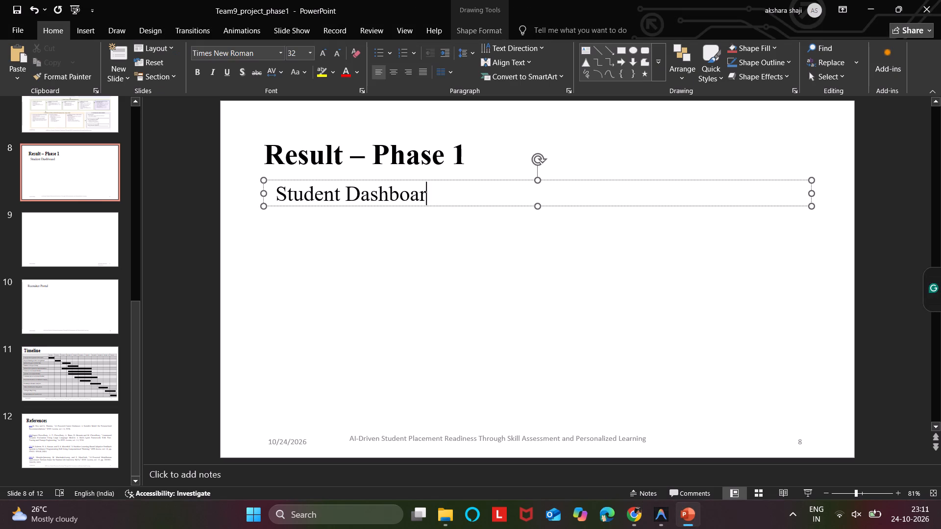
pyautogui.write('lan')
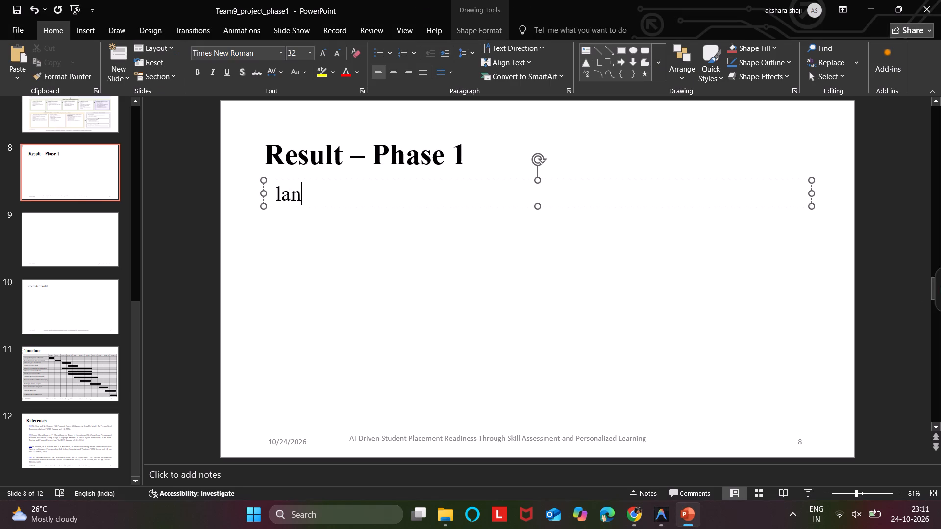
pyautogui.press('BackSpace')
pyautogui.press('BackSpace')
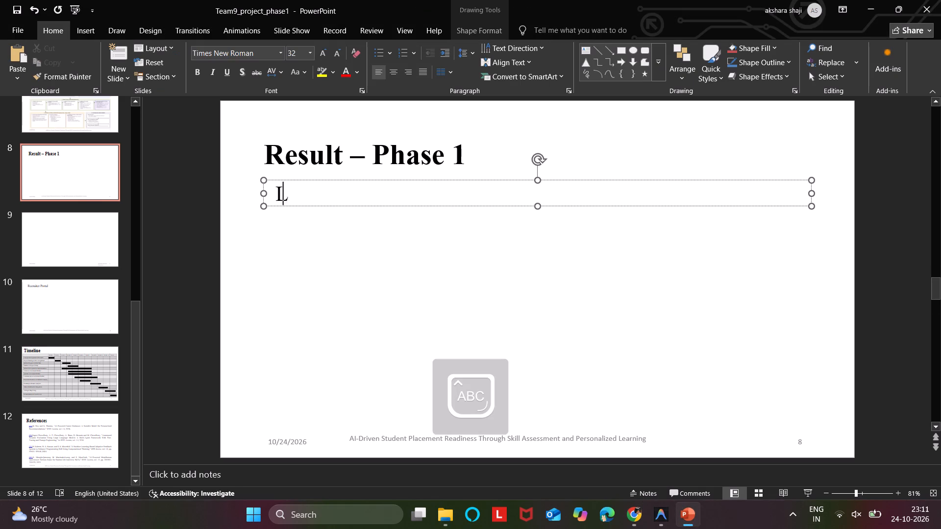
pyautogui.write('anding')
pyautogui.press('space')
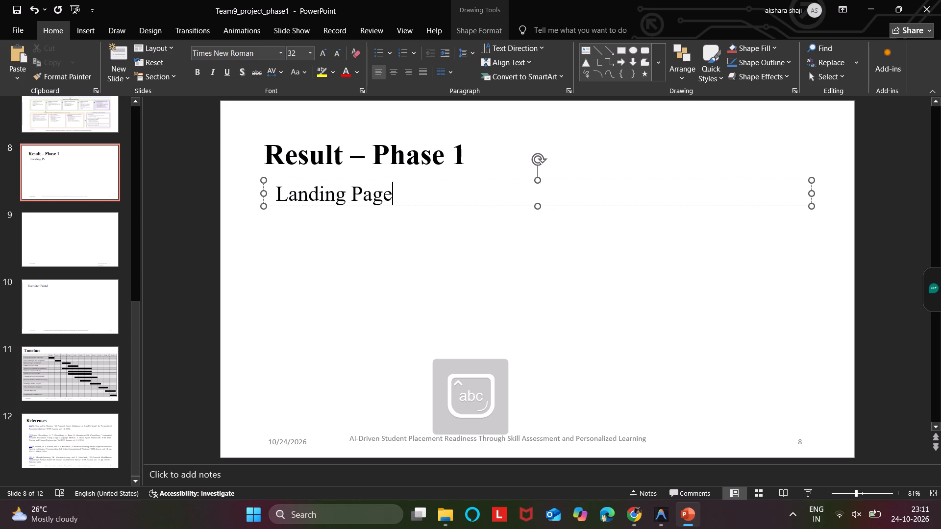
pyautogui.click(385, 229)
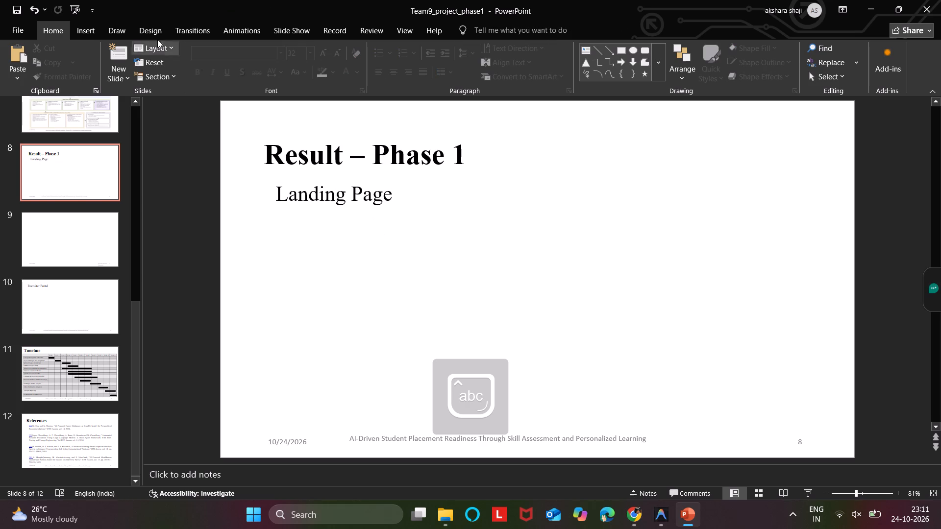
pyautogui.click(76, 29)
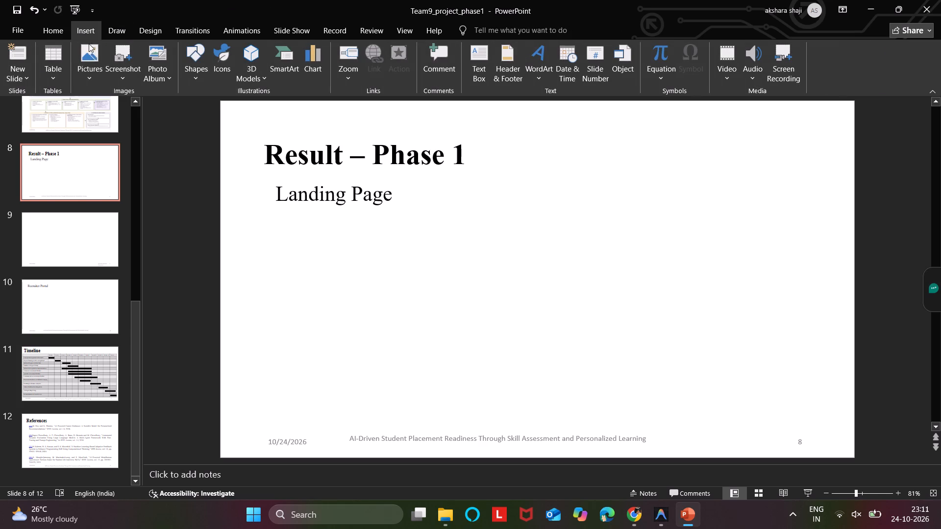
pyautogui.click(89, 58)
pyautogui.doubleClick(101, 106)
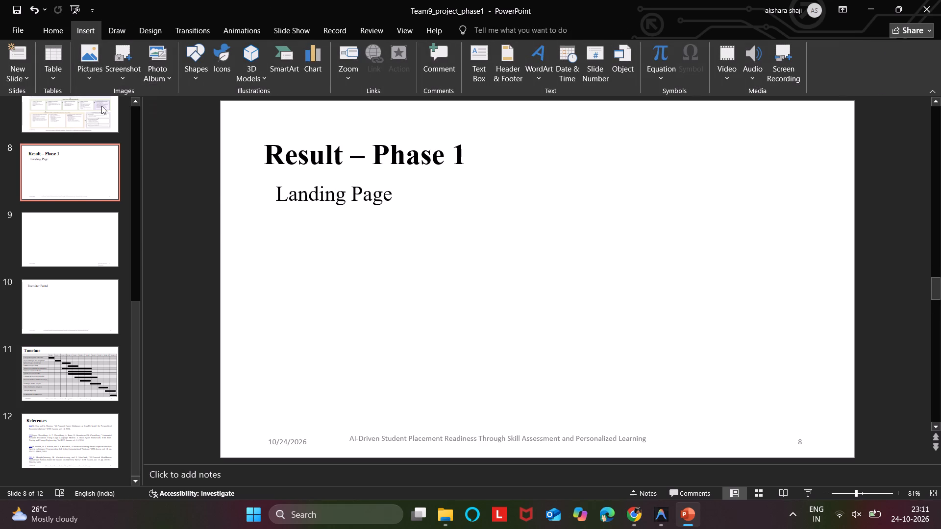
pyautogui.scroll(5, 44, 92)
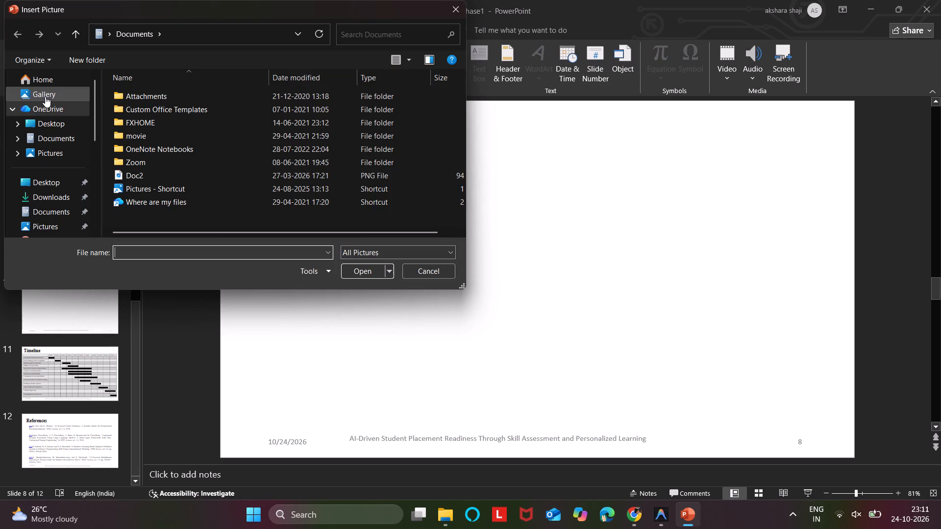
pyautogui.click(45, 96)
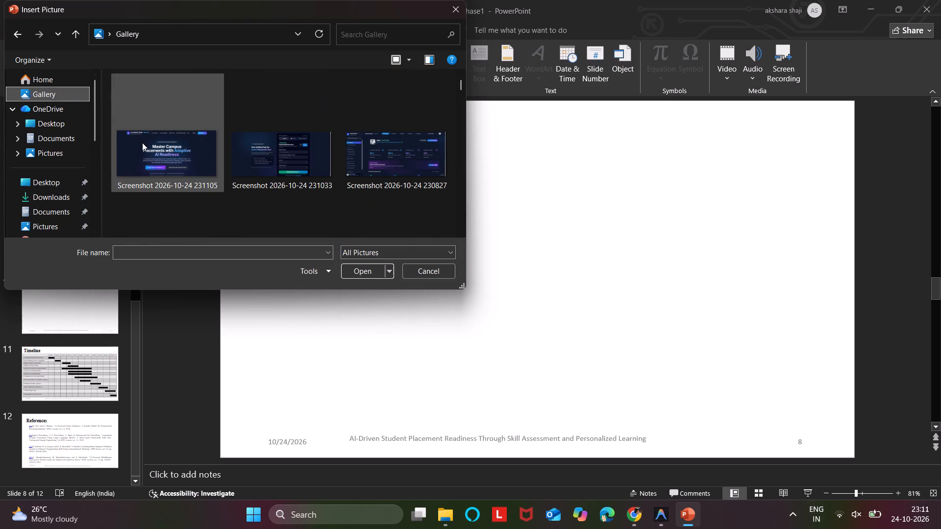
pyautogui.doubleClick(142, 143)
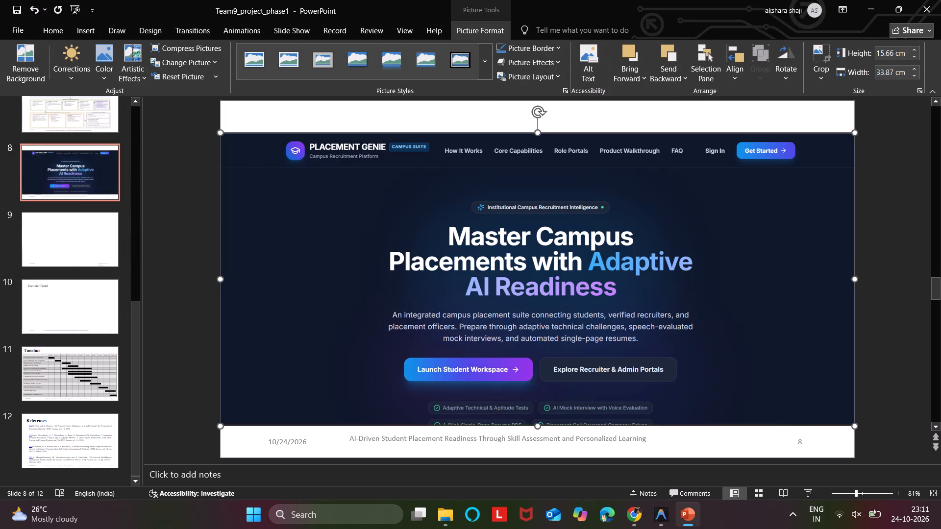
# Shrink the landing page picture on slide 8 to 11.48 × 24.82 cm and centre it beneath the "Landing Page" subtitle.
pyautogui.moveTo(853, 425); pyautogui.dragTo(644, 360)
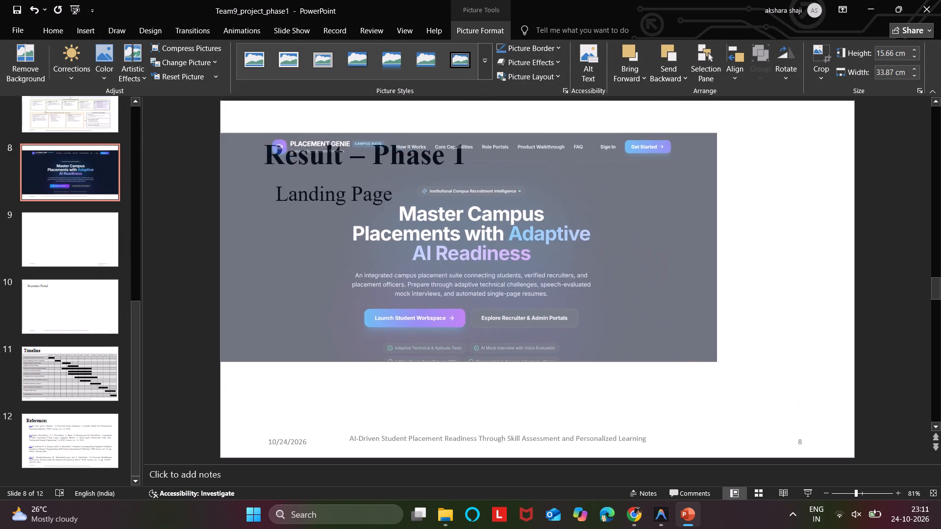
pyautogui.moveTo(644, 360); pyautogui.dragTo(614, 347)
pyautogui.moveTo(504, 289); pyautogui.dragTo(563, 357)
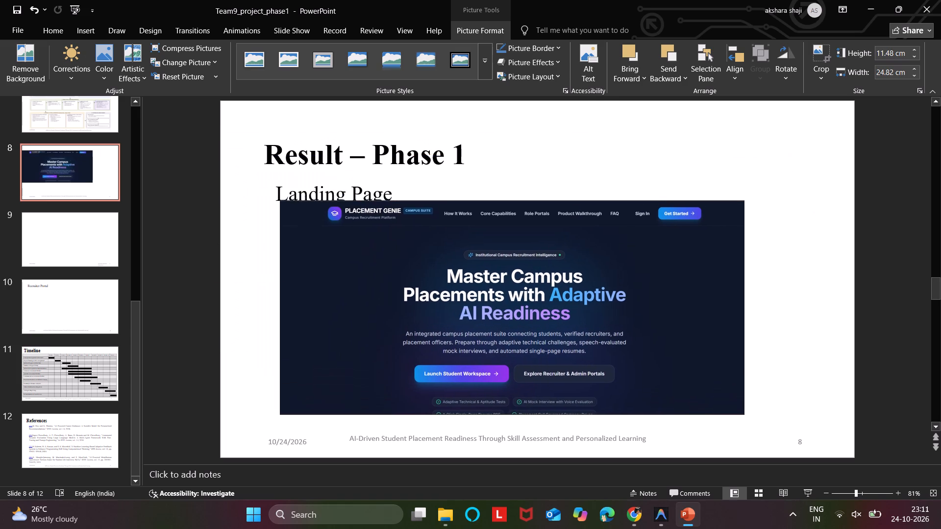
pyautogui.moveTo(563, 357); pyautogui.dragTo(565, 367)
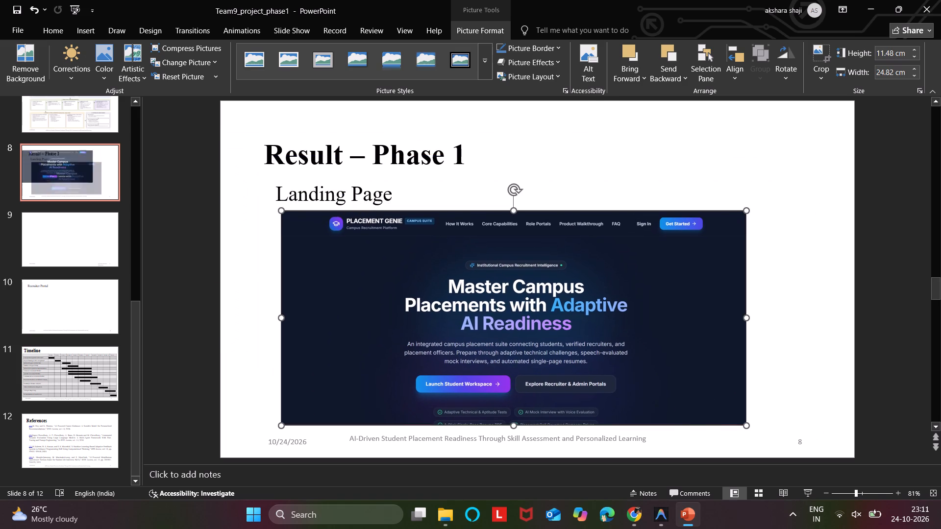
pyautogui.moveTo(646, 345); pyautogui.dragTo(672, 345)
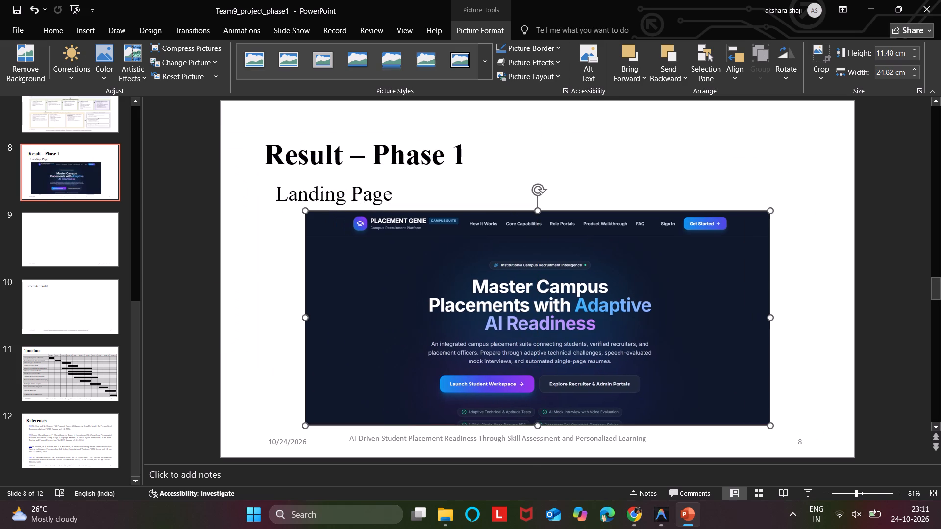
# Add a new slide with the Title Only layout after the blank slide 9.
pyautogui.click(38, 236)
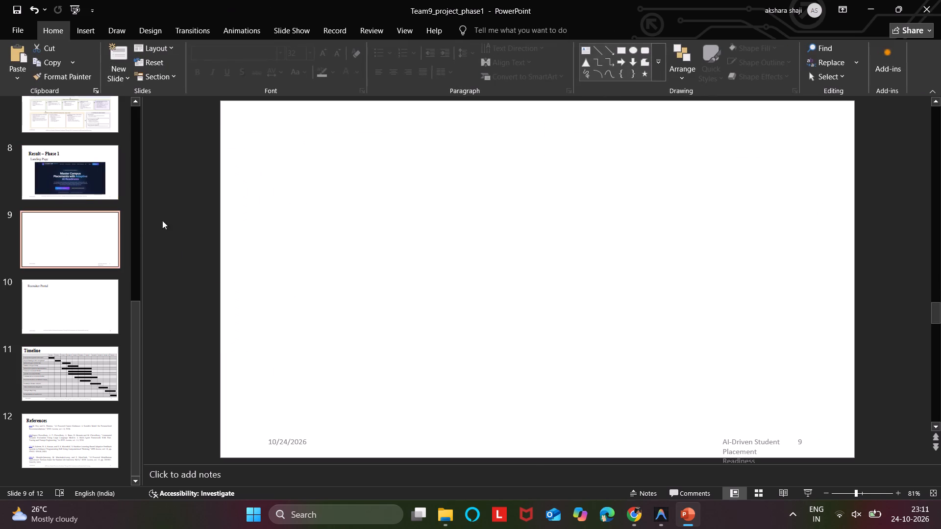
pyautogui.click(330, 196)
pyautogui.click(322, 151)
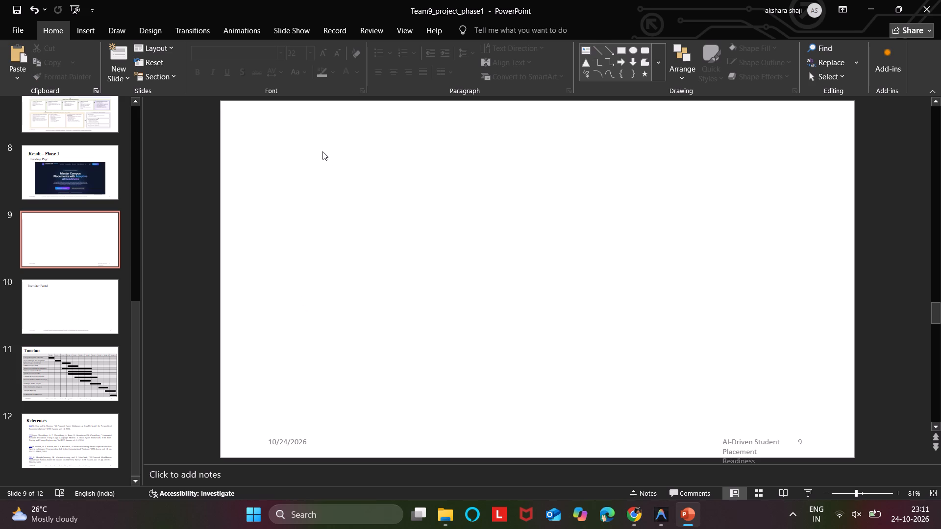
pyautogui.click(121, 76)
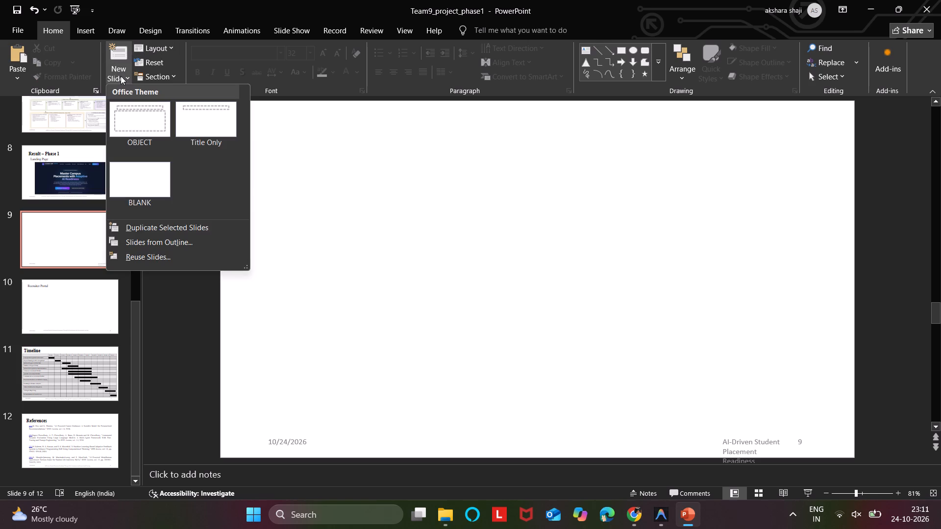
pyautogui.click(197, 119)
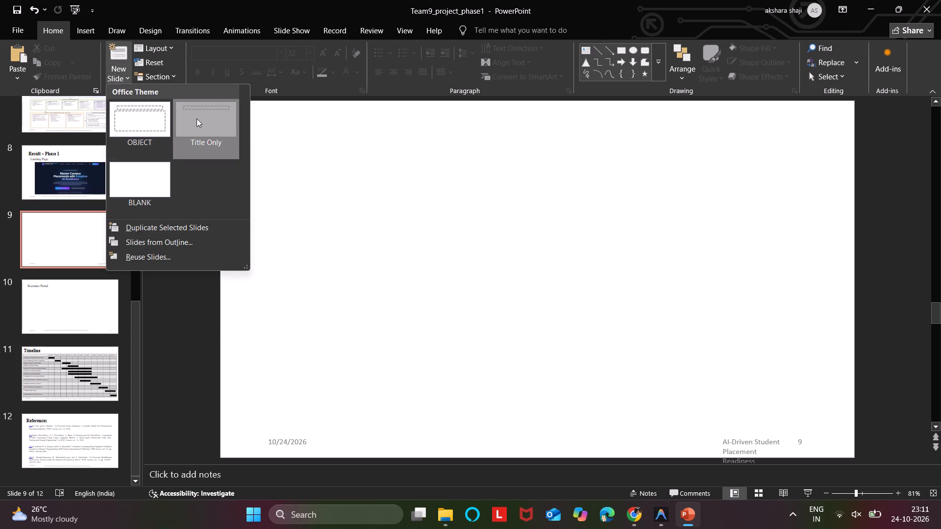
# Enter "Student Dashboard" as the title of the new slide 10.
pyautogui.click(456, 157)
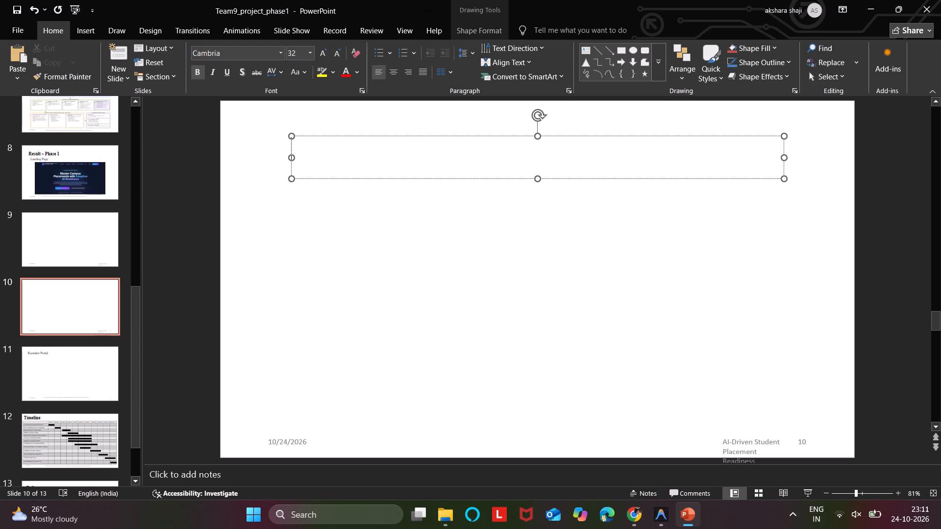
pyautogui.write('st')
pyautogui.write('udrn')
pyautogui.press('BackSpace')
pyautogui.press('BackSpace')
pyautogui.press('BackSpace')
pyautogui.press('BackSpace')
pyautogui.press('BackSpace')
pyautogui.press('BackSpace')
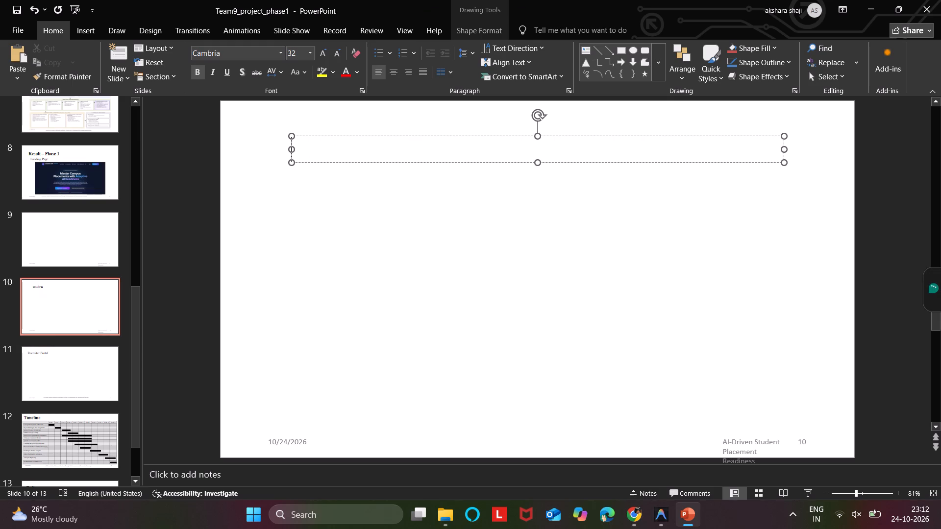
pyautogui.press('s')
pyautogui.write('tudent')
pyautogui.press('space')
pyautogui.press('d')
pyautogui.write('ashbos')
pyautogui.press('BackSpace')
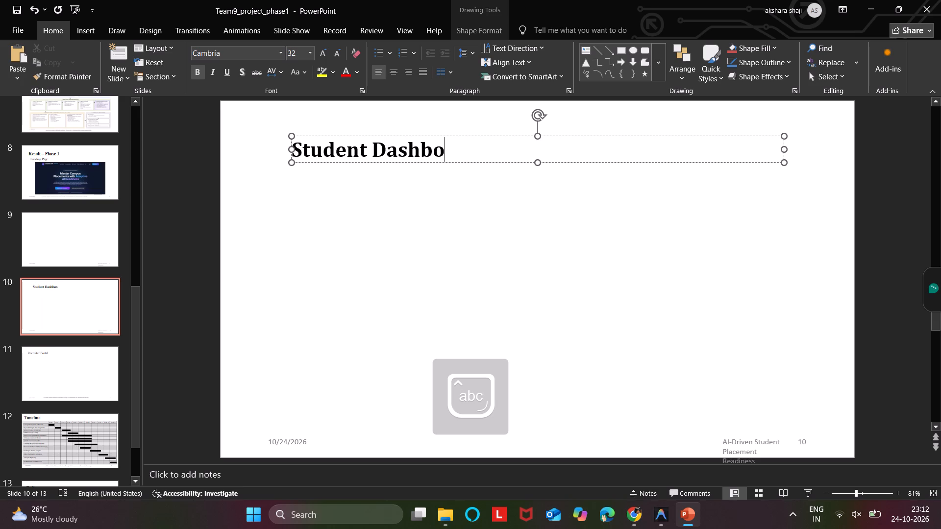
pyautogui.press('a')
pyautogui.write('rd')
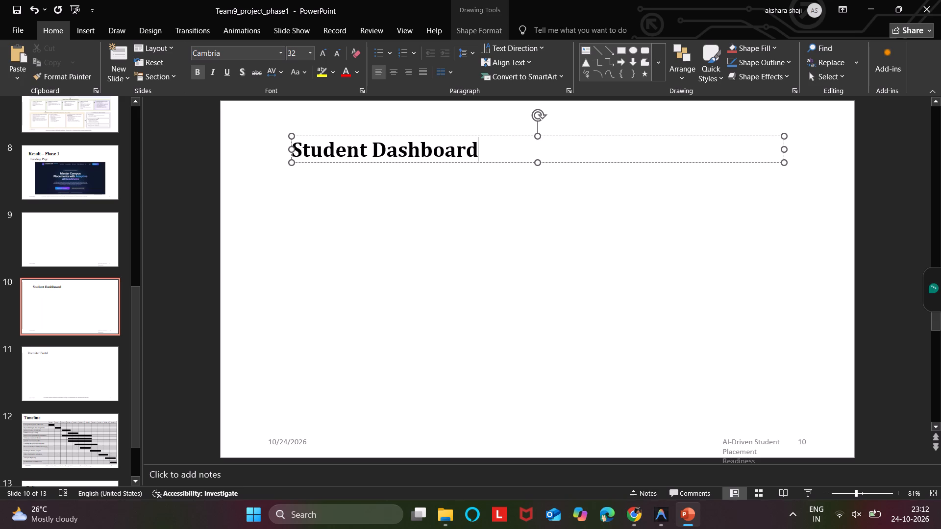
# Remove bold from the "Student Dashboard" title on slide 10 and set its font to Times New Roman.
pyautogui.click(515, 158)
pyautogui.hotkey('ctrl', 'a')
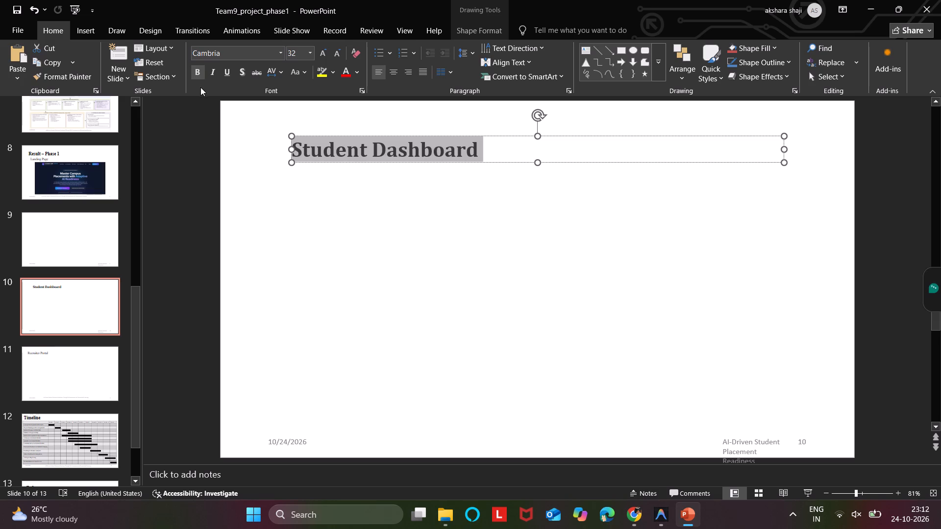
pyautogui.click(195, 76)
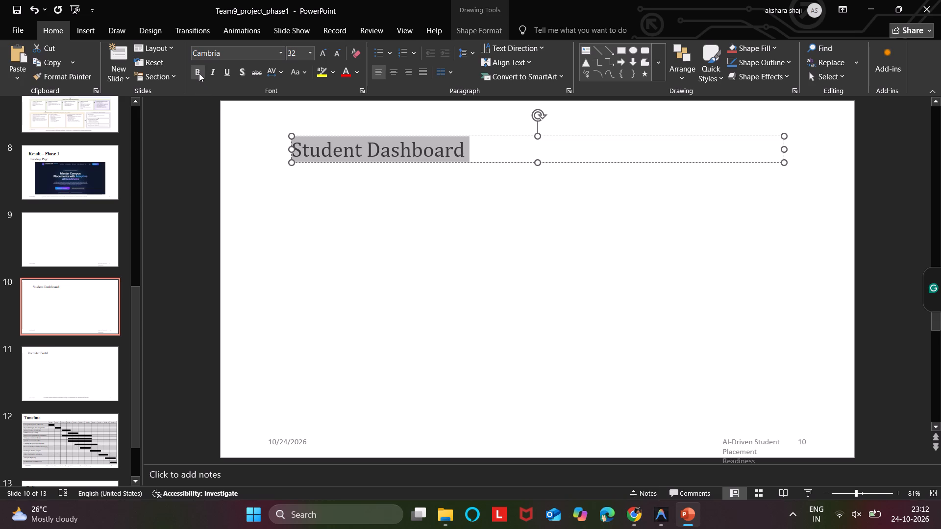
pyautogui.click(282, 52)
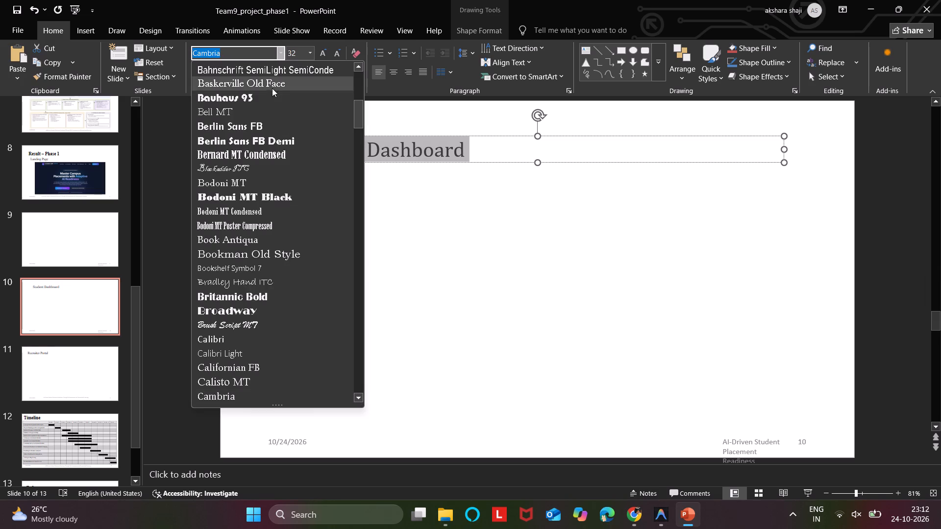
pyautogui.scroll(13, 251, 116)
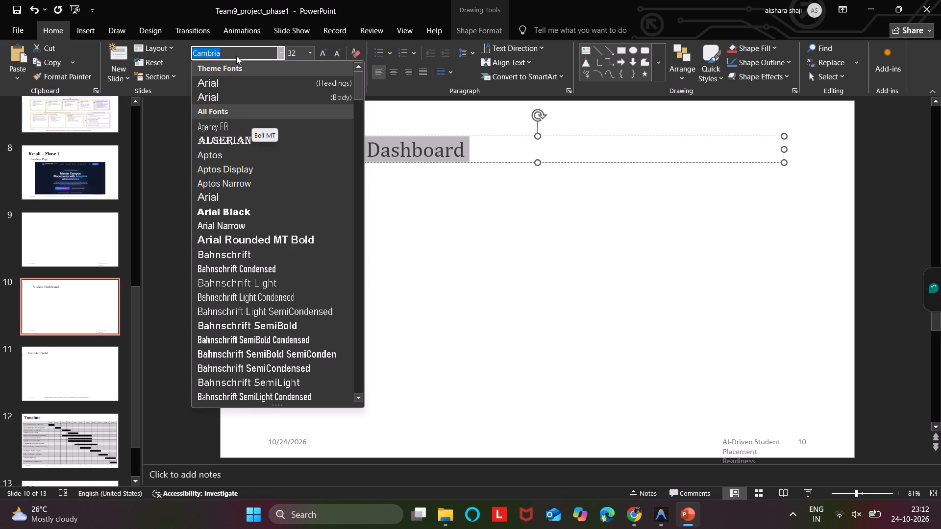
pyautogui.press('BackSpace')
pyautogui.write('times')
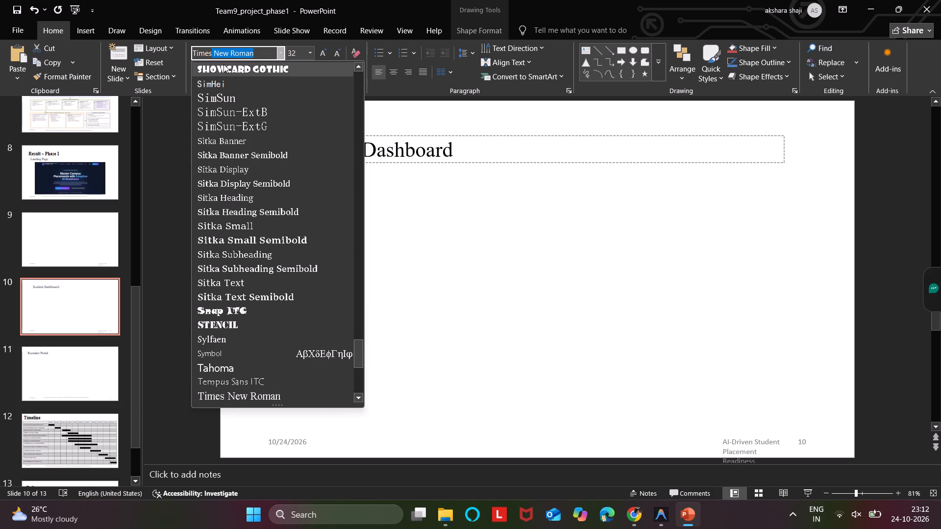
pyautogui.press('Return')
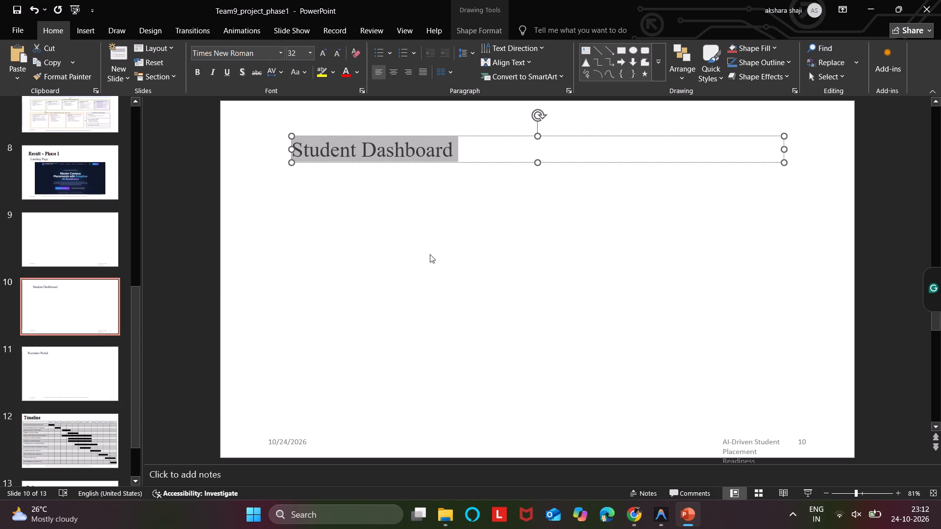
pyautogui.click(430, 254)
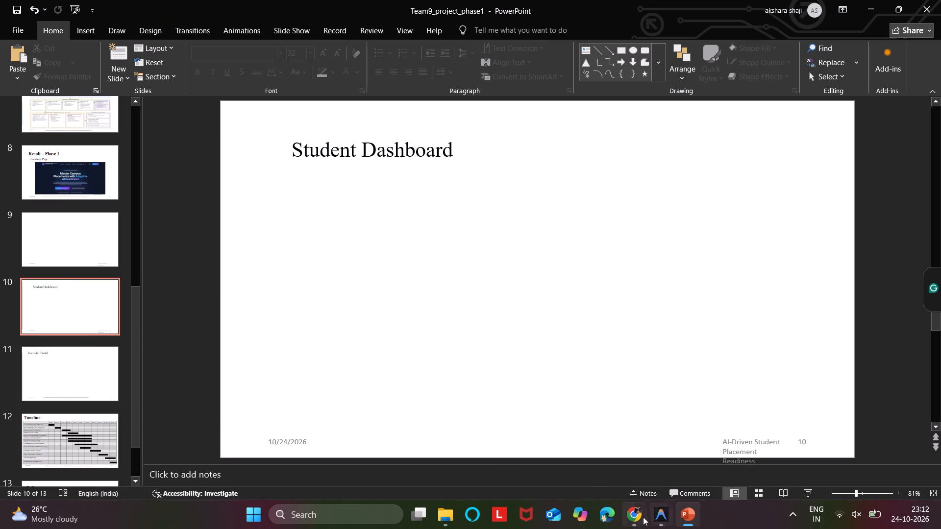
# Switch to the Chrome window.
pyautogui.click(642, 518)
pyautogui.click(592, 459)
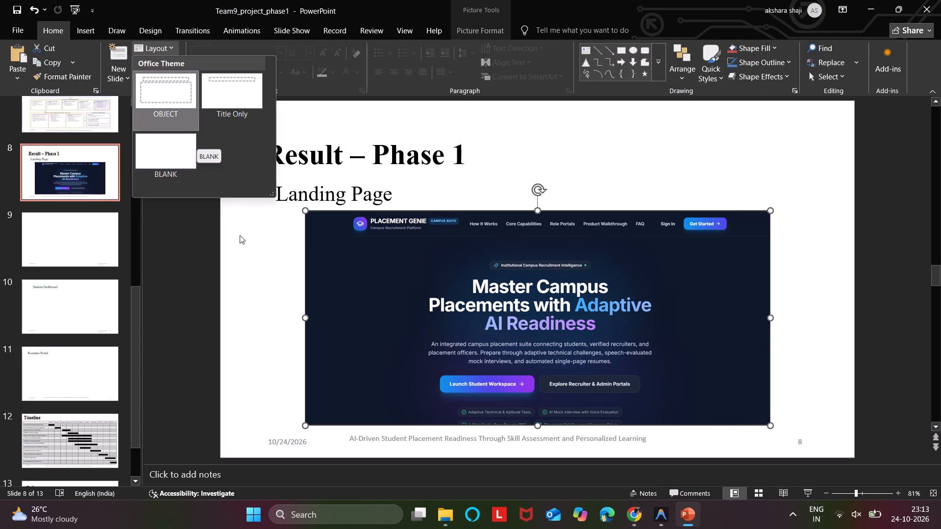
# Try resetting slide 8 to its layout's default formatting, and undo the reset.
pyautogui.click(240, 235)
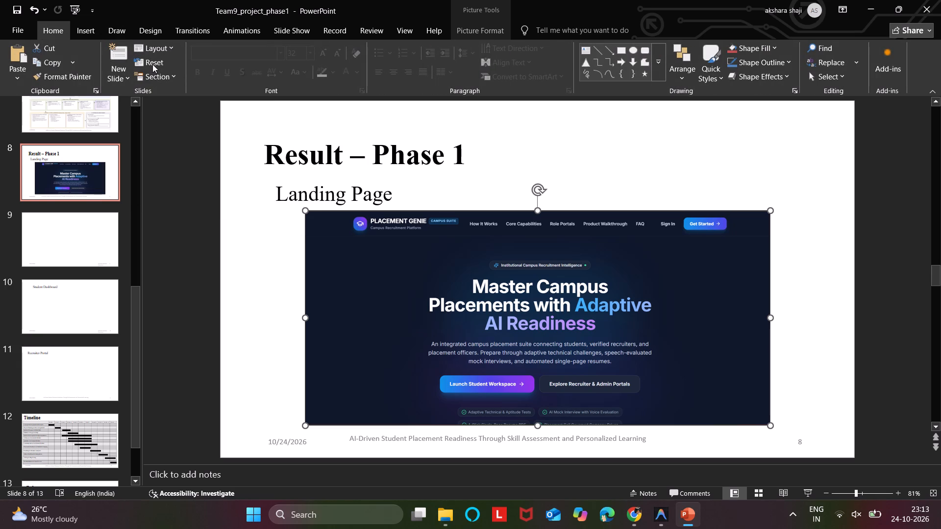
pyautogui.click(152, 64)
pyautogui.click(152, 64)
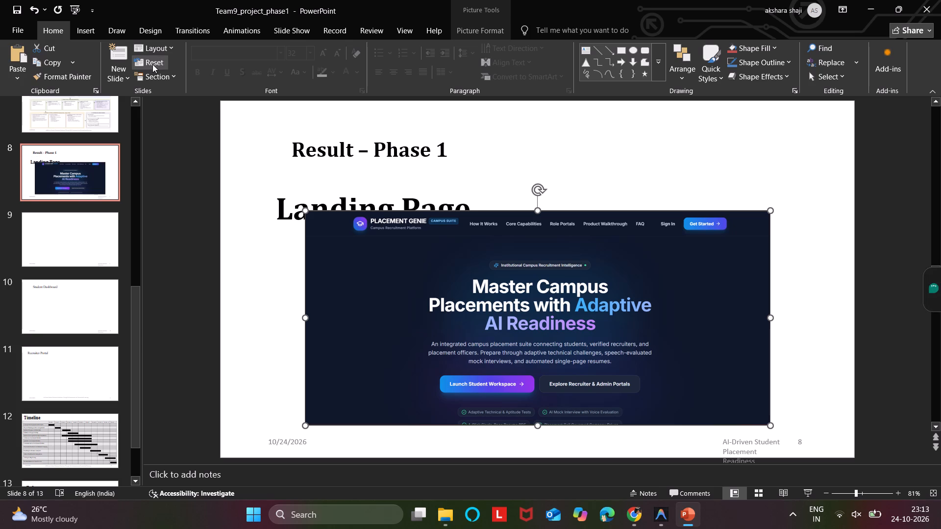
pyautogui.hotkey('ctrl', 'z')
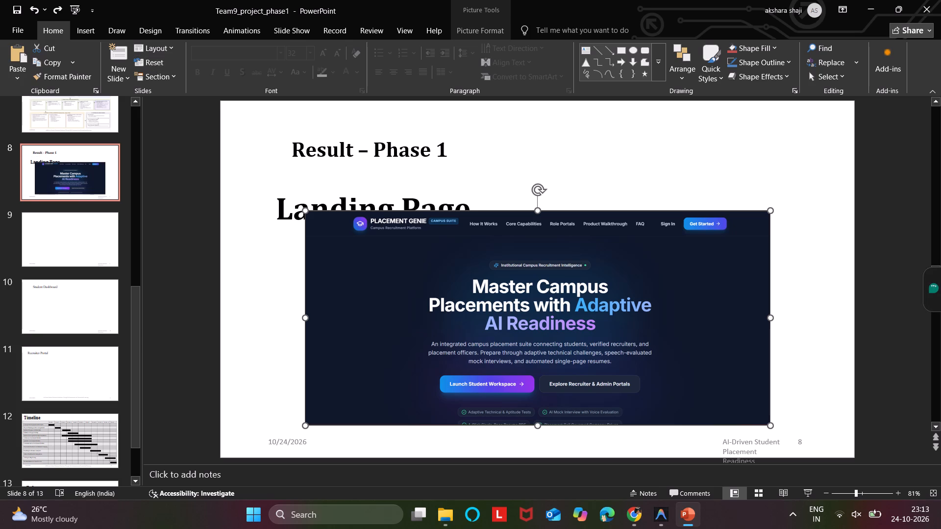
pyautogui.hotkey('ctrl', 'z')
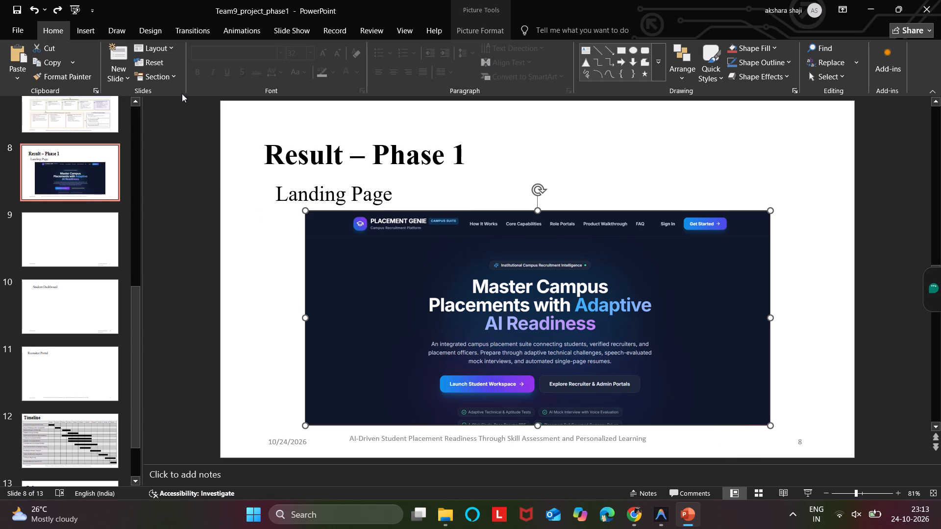
# Add a section starting at slide 8, leaving its default name, and reselect slide 8.
pyautogui.click(172, 78)
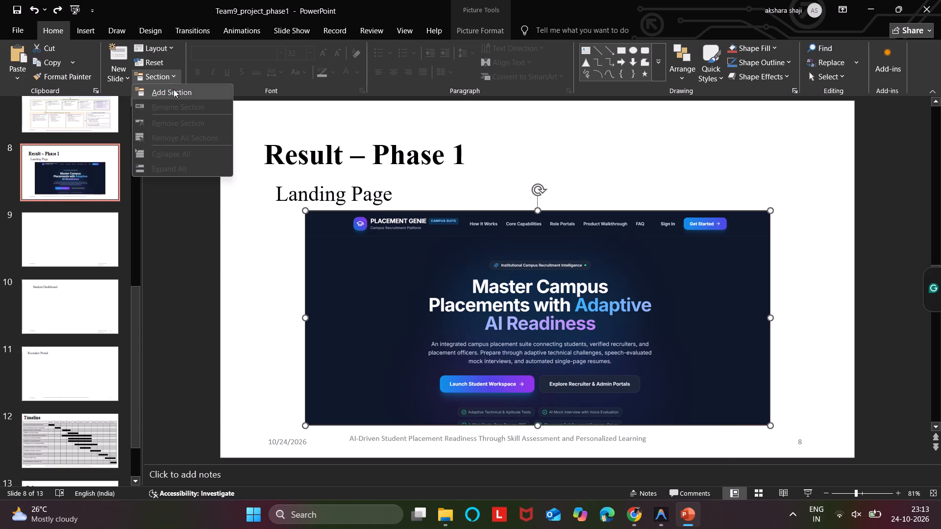
pyautogui.click(173, 89)
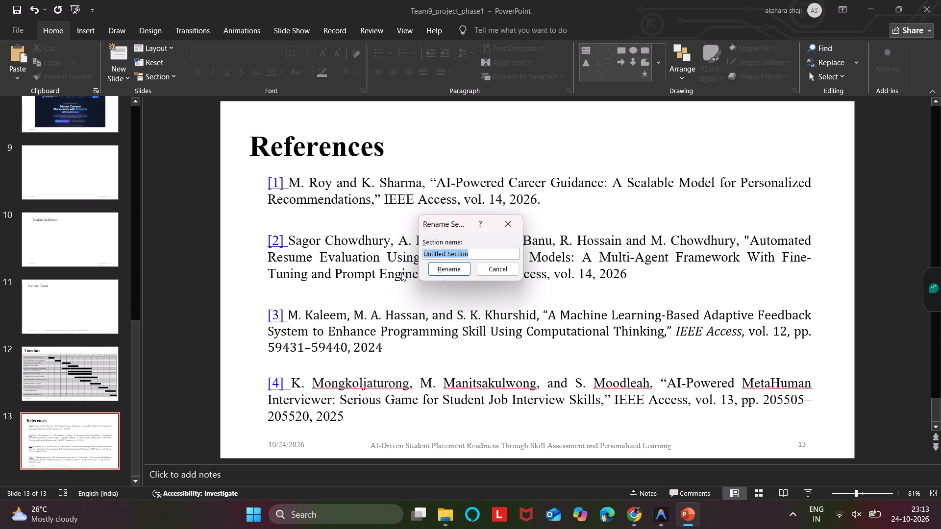
pyautogui.click(512, 230)
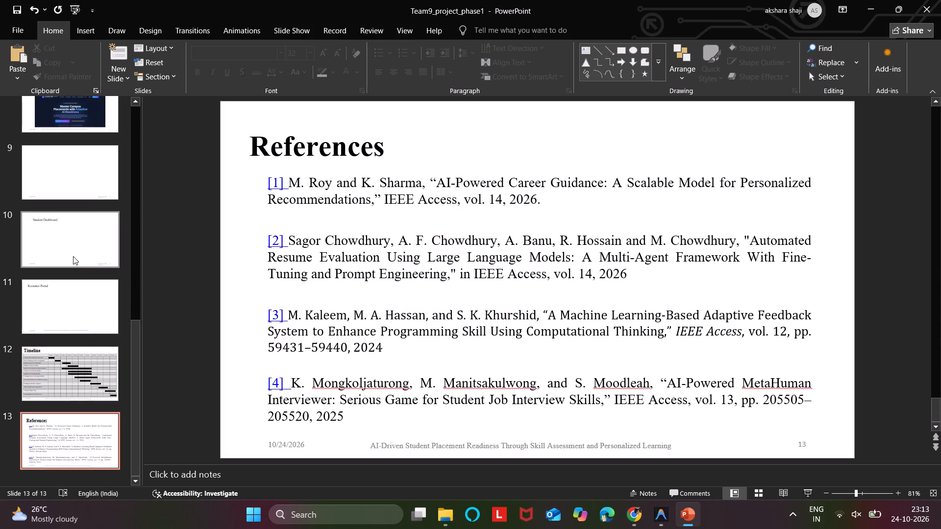
pyautogui.scroll(3, 73, 256)
pyautogui.click(75, 349)
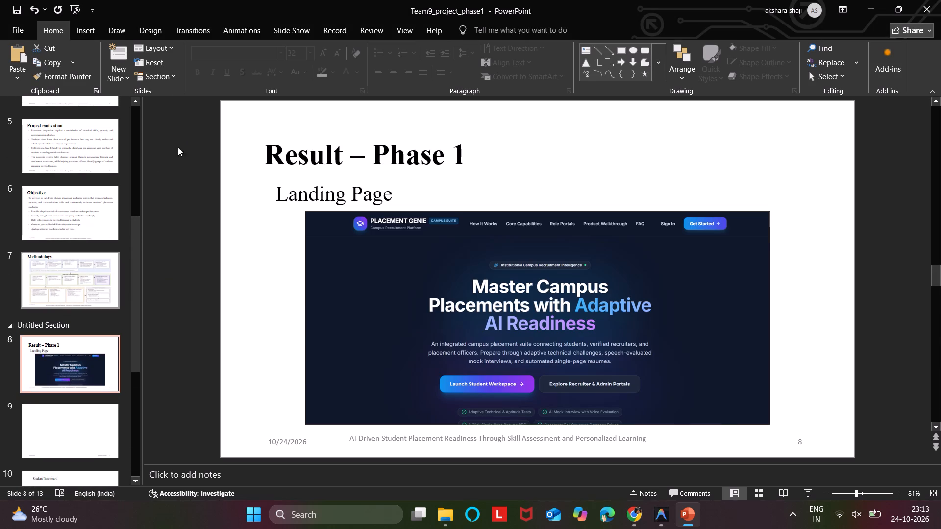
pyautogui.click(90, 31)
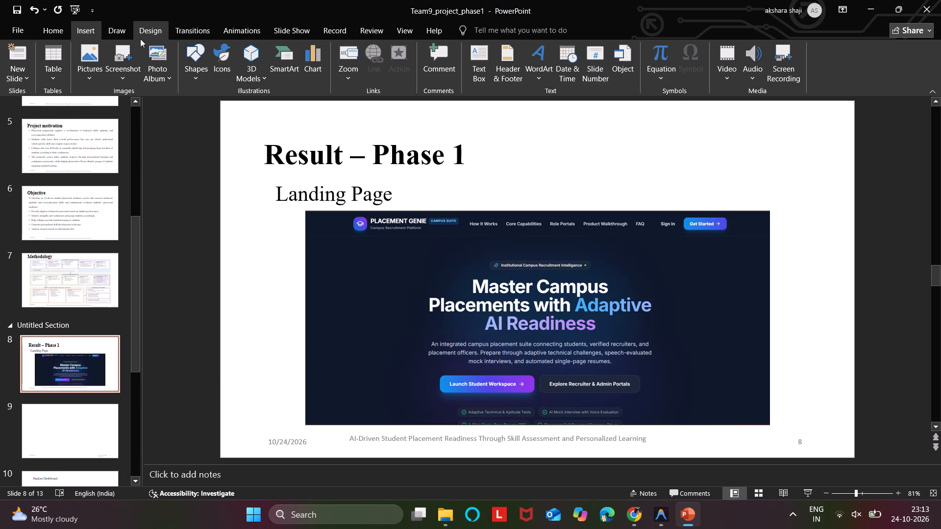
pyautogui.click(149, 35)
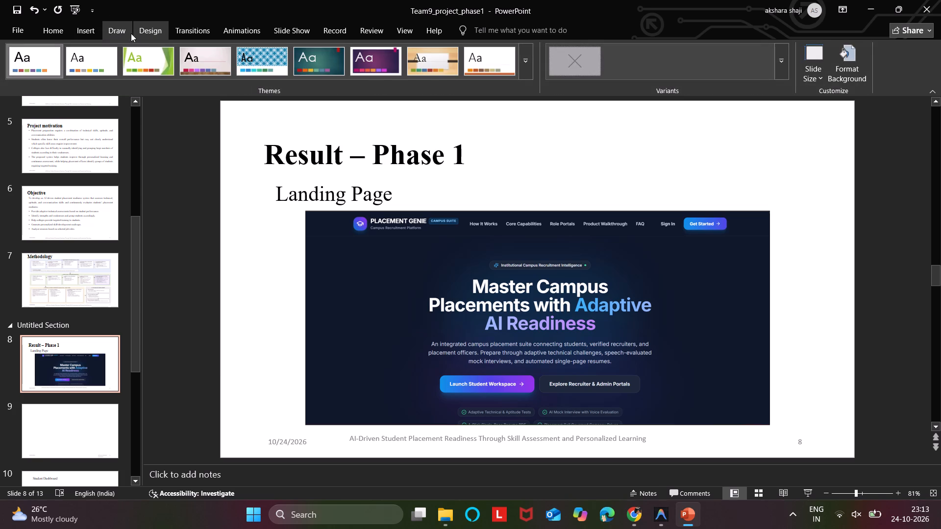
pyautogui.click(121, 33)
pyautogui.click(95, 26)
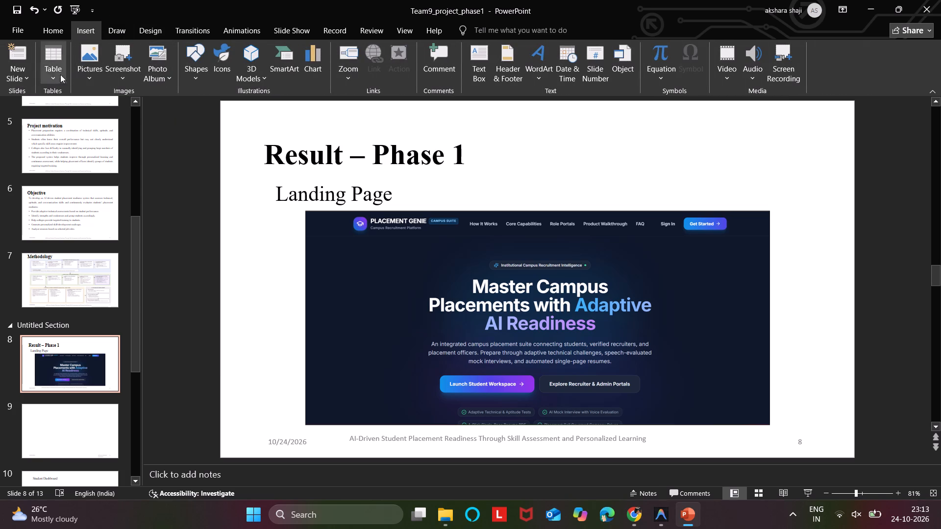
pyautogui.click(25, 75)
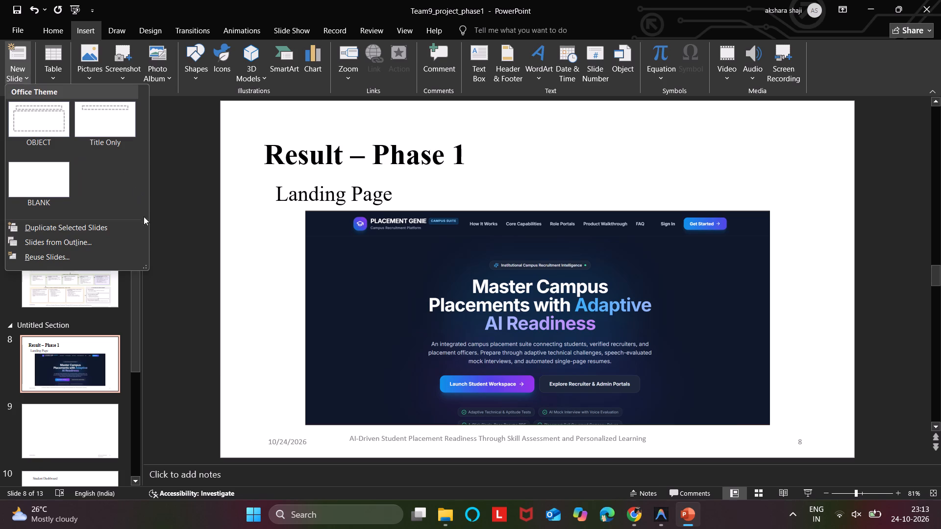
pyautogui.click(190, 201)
# Narrow the landing page picture on slide 8 without changing its height, and move it to the slide's left side under the subtitle.
pyautogui.click(494, 346)
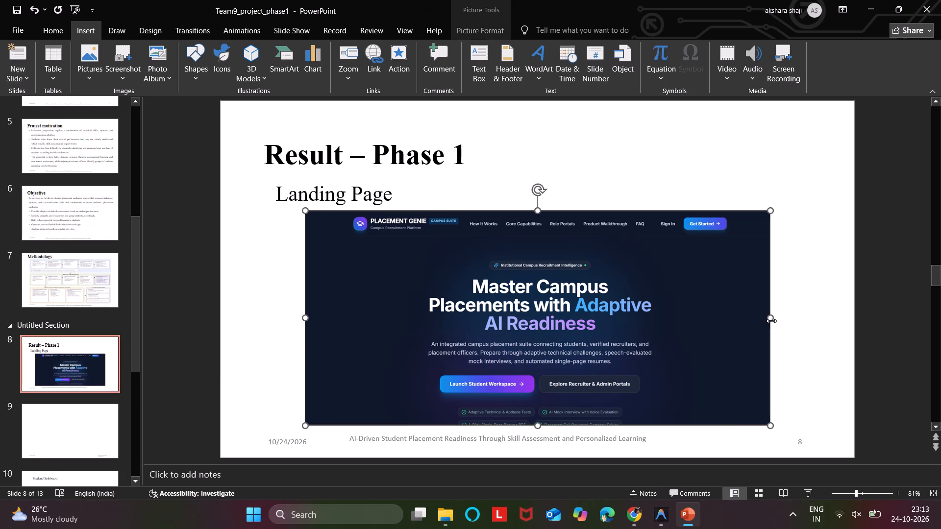
pyautogui.moveTo(771, 318); pyautogui.dragTo(594, 305)
pyautogui.moveTo(529, 299); pyautogui.dragTo(482, 303)
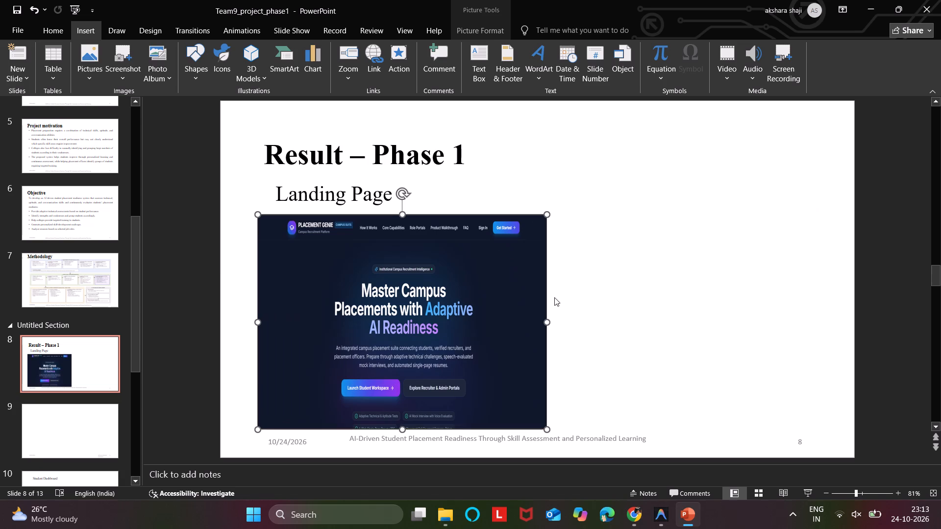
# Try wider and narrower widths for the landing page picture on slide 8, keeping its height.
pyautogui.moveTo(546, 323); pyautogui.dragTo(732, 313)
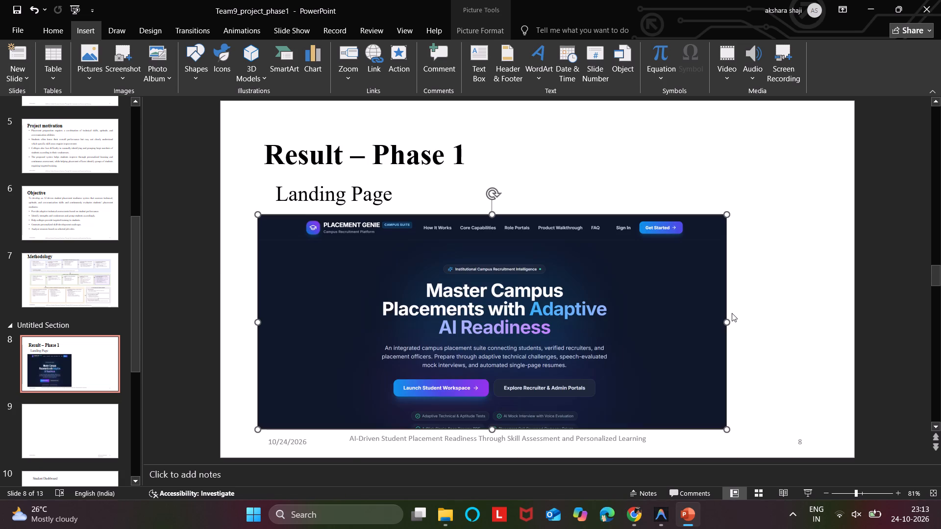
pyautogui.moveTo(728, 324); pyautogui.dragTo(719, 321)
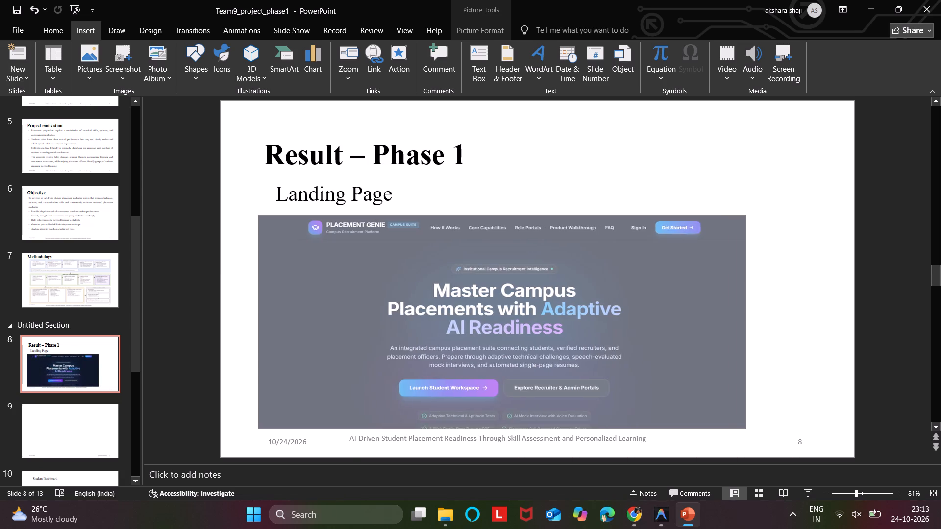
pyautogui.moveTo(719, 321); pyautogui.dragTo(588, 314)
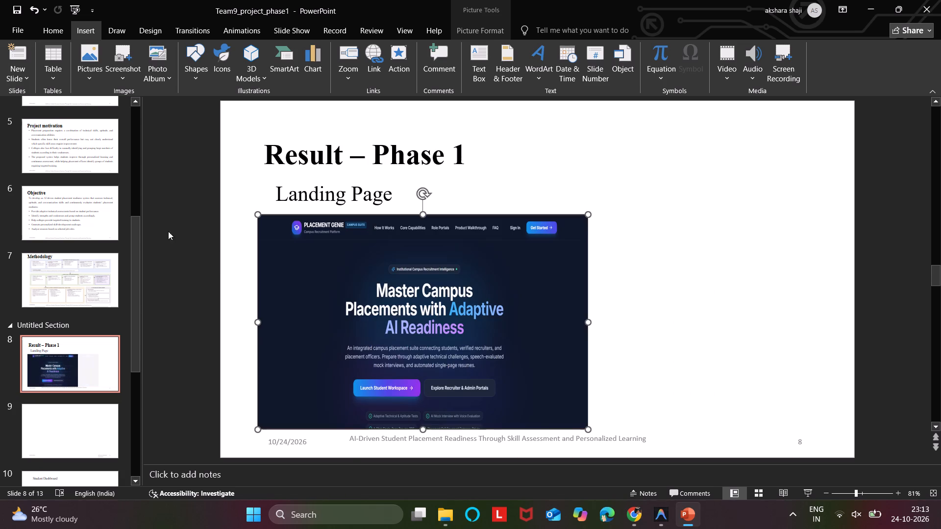
# Change the font of the project title in slide 8's footer to Times New Roman.
pyautogui.click(96, 235)
pyautogui.click(80, 386)
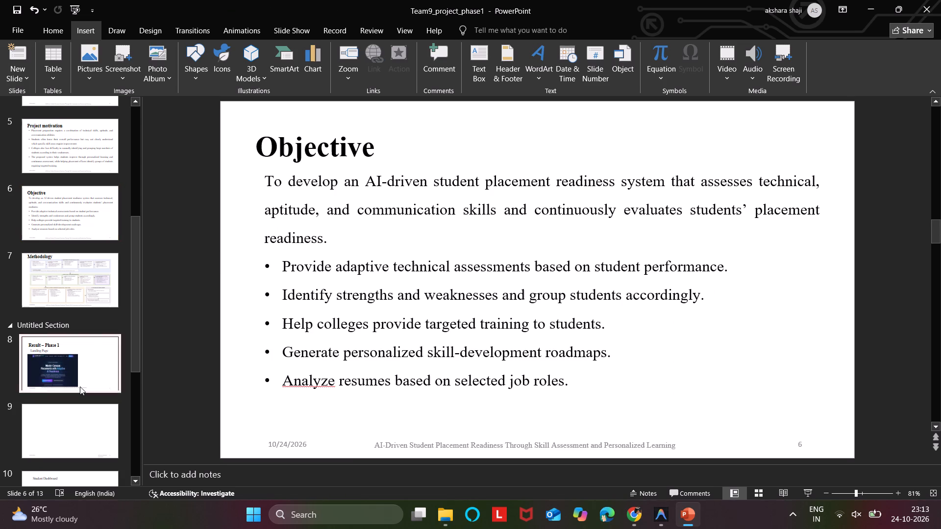
pyautogui.click(396, 441)
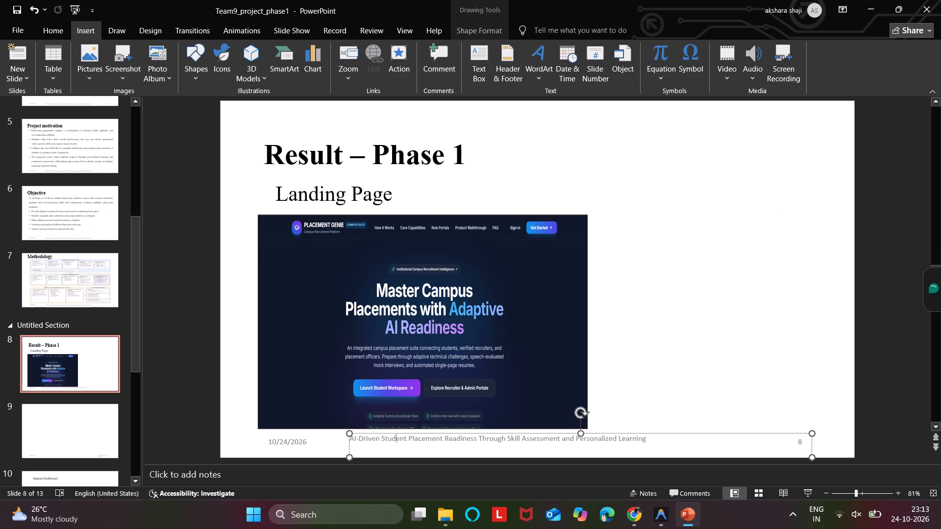
pyautogui.hotkey('ctrl', 'a')
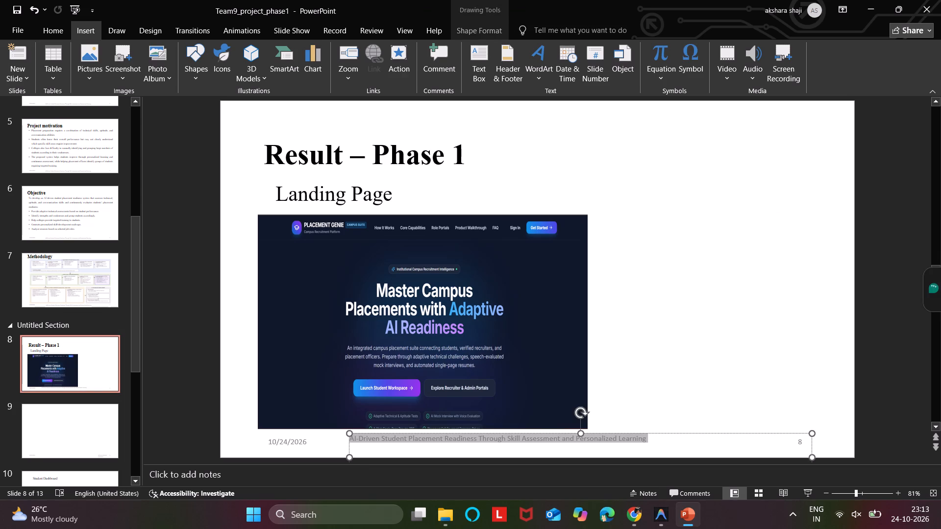
pyautogui.click(61, 30)
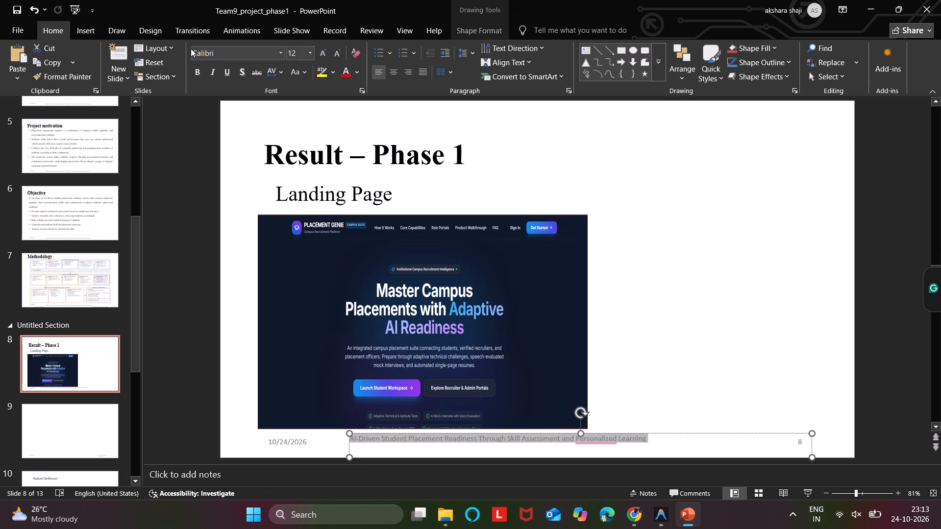
pyautogui.click(214, 54)
pyautogui.click(280, 55)
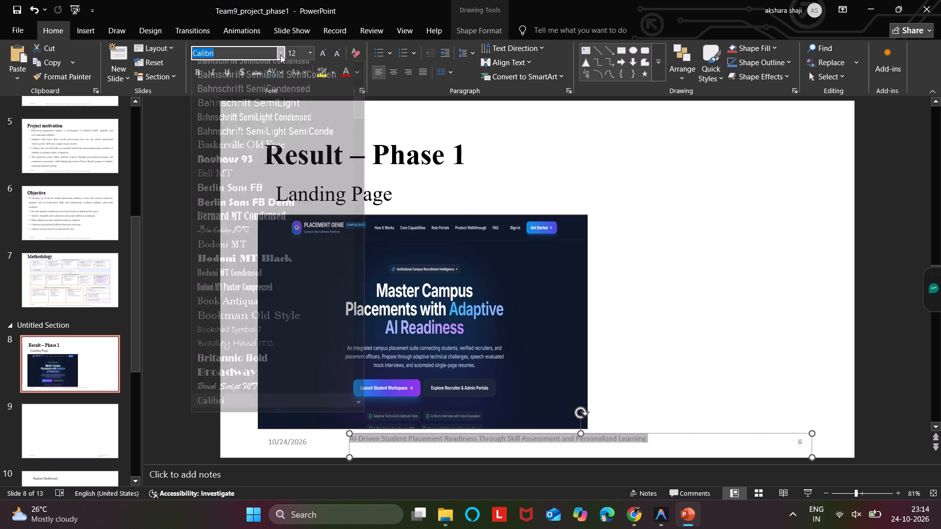
pyautogui.scroll(7, 259, 105)
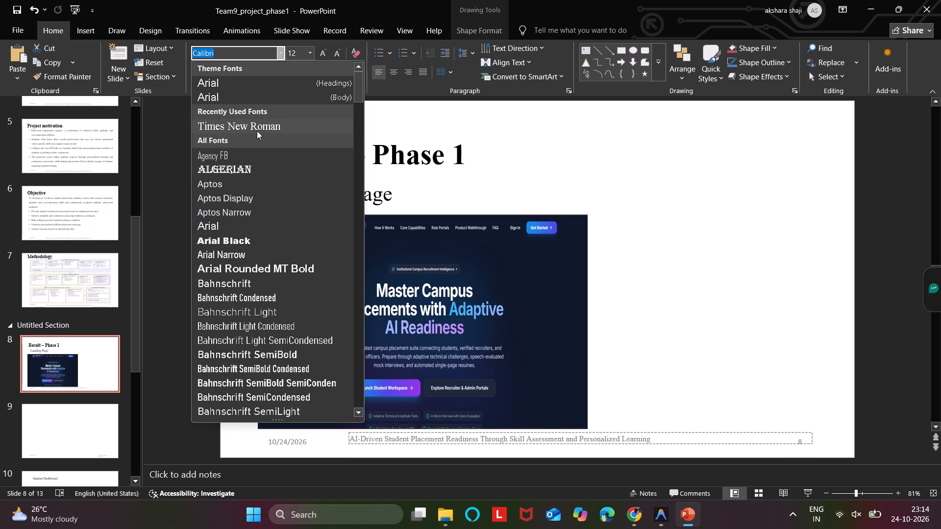
pyautogui.click(259, 128)
pyautogui.click(671, 208)
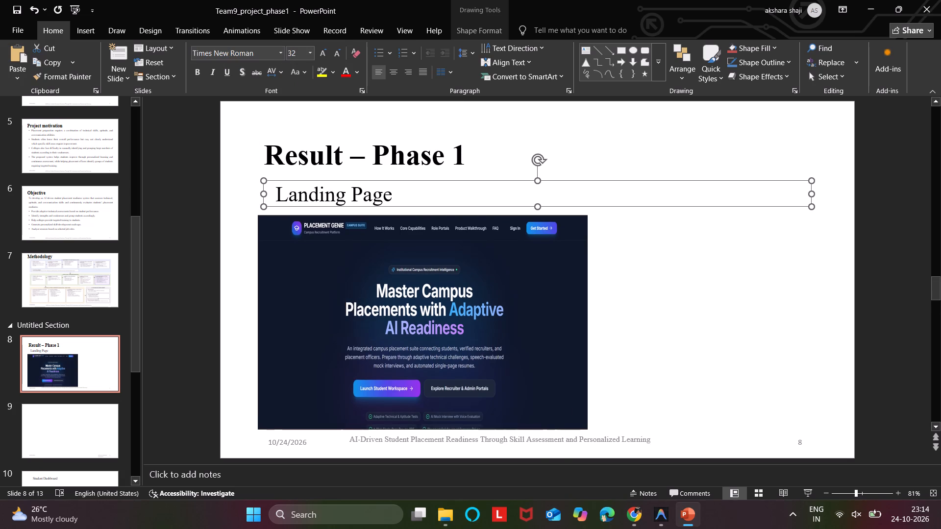
# Widen the landing page picture on slide 8 to nearly the content width and center it between the subtitle and footer.
pyautogui.click(448, 328)
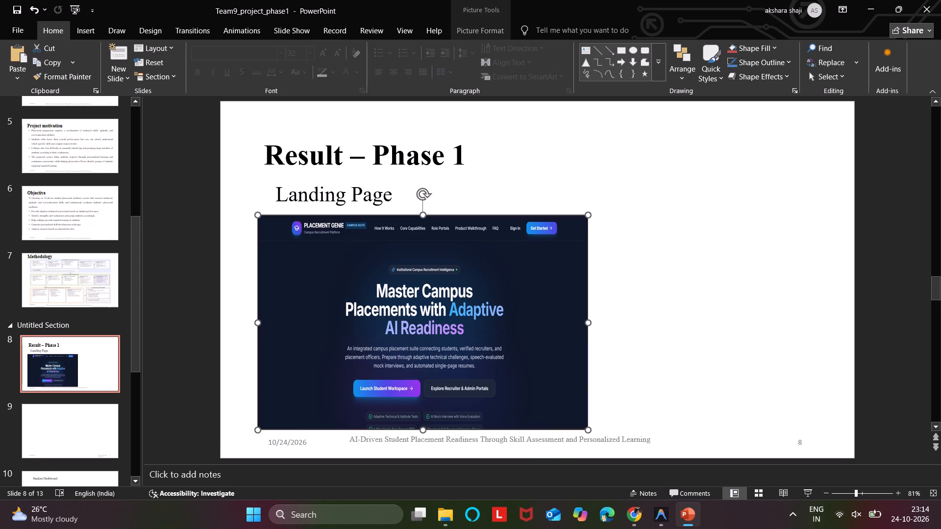
pyautogui.moveTo(585, 325); pyautogui.dragTo(653, 317)
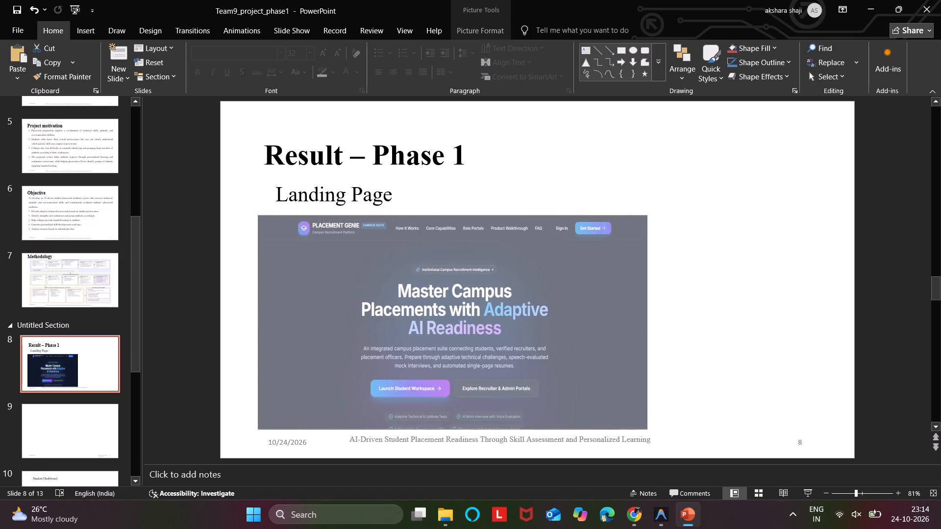
pyautogui.moveTo(653, 317); pyautogui.dragTo(759, 297)
pyautogui.moveTo(626, 297); pyautogui.dragTo(649, 300)
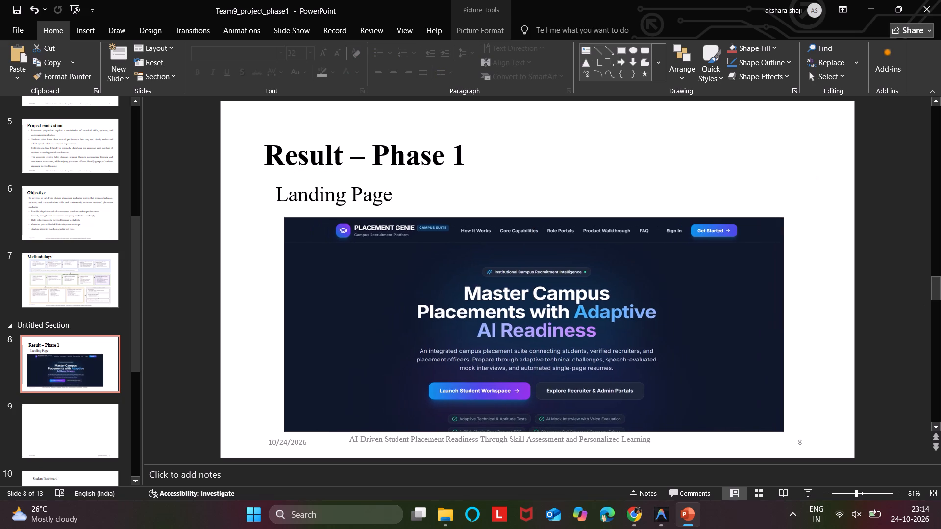
pyautogui.moveTo(649, 300); pyautogui.dragTo(648, 295)
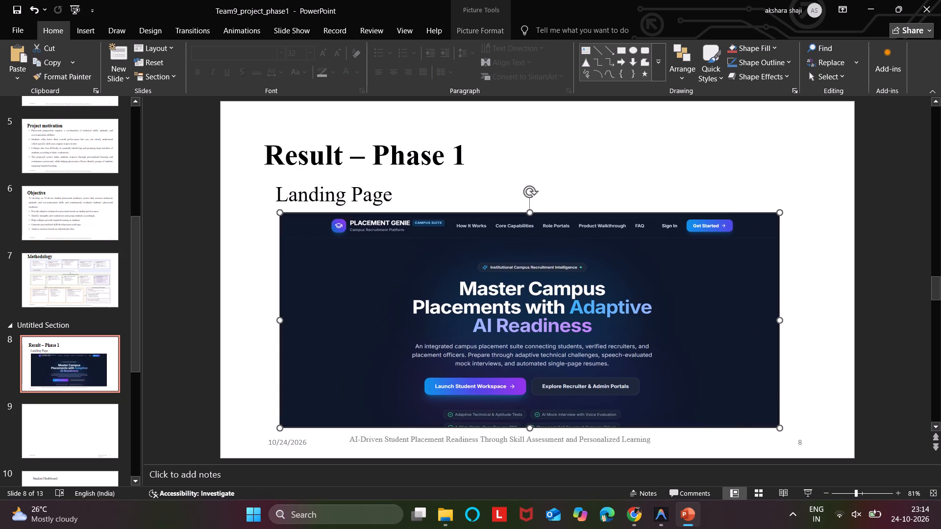
# Insert the Placement Genie student portal dashboard screenshot from the device's Gallery onto blank slide 9.
pyautogui.scroll(-1, 80, 357)
pyautogui.click(58, 230)
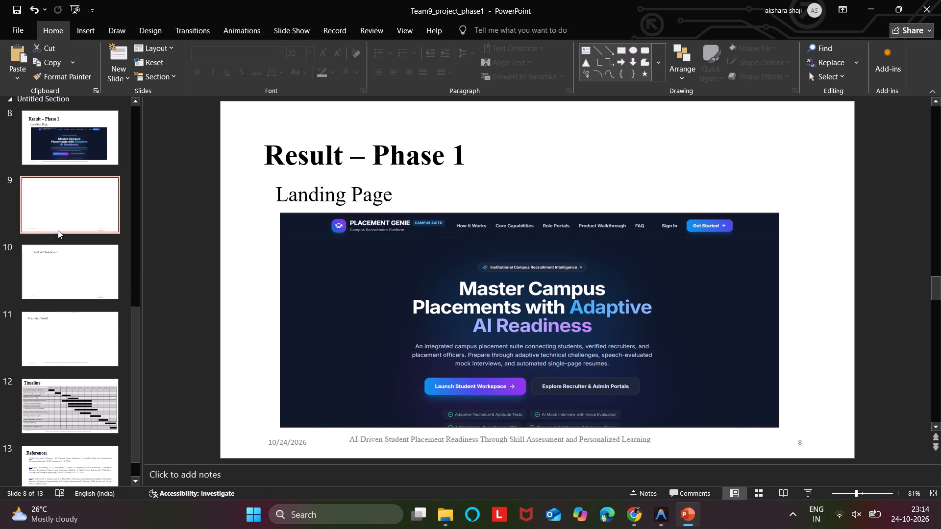
pyautogui.click(307, 166)
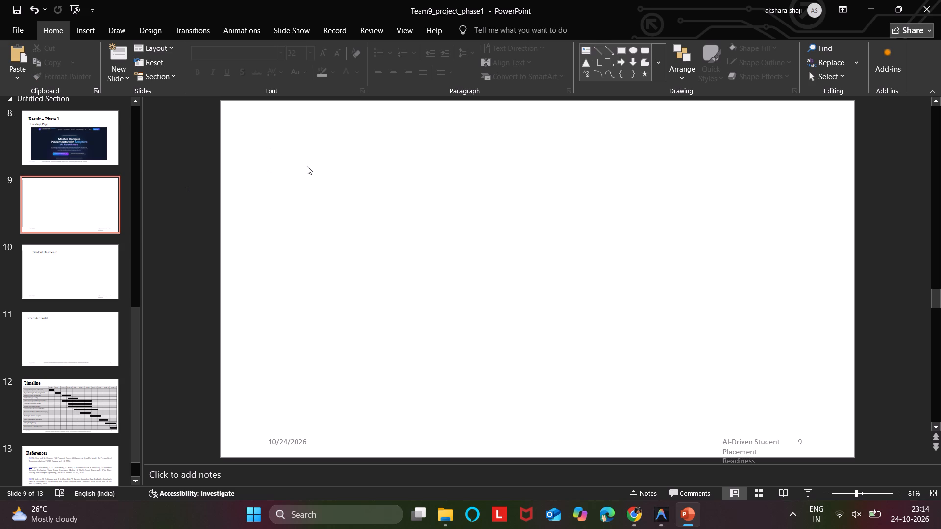
pyautogui.click(42, 271)
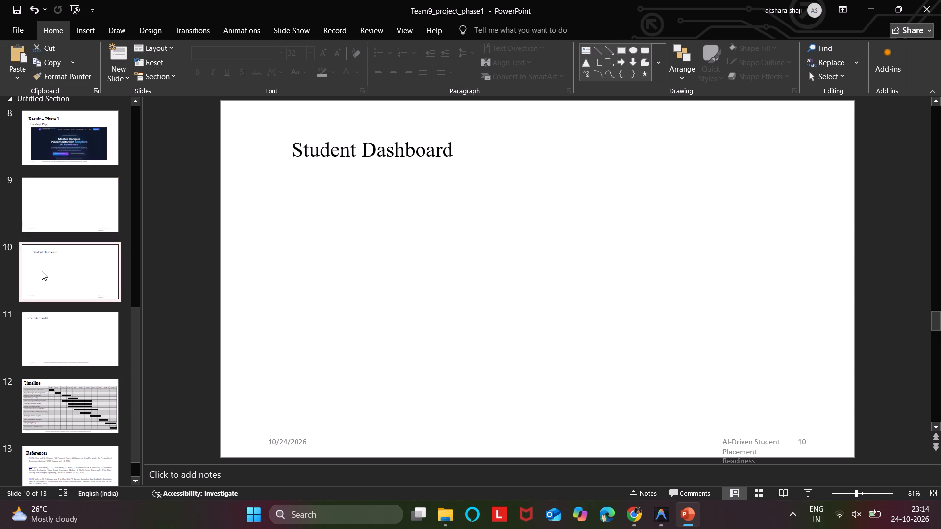
pyautogui.click(54, 221)
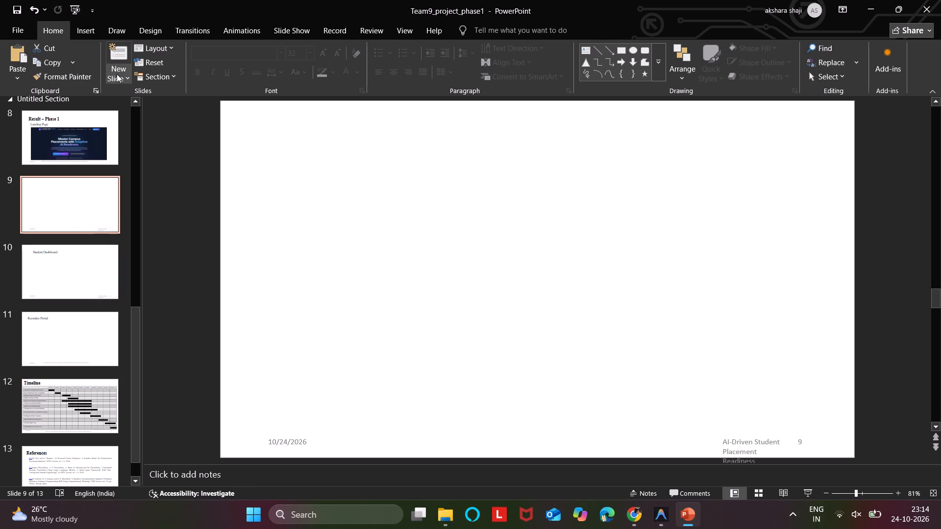
pyautogui.click(85, 25)
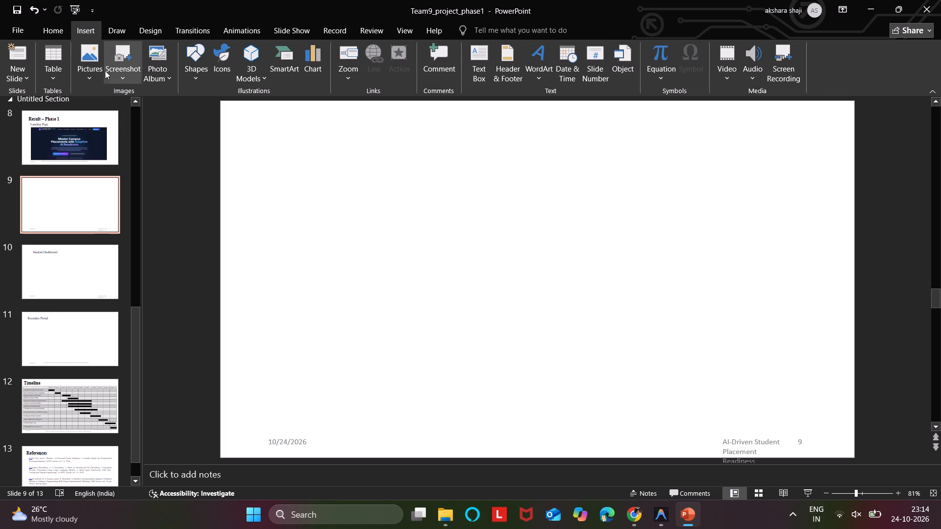
pyautogui.click(93, 69)
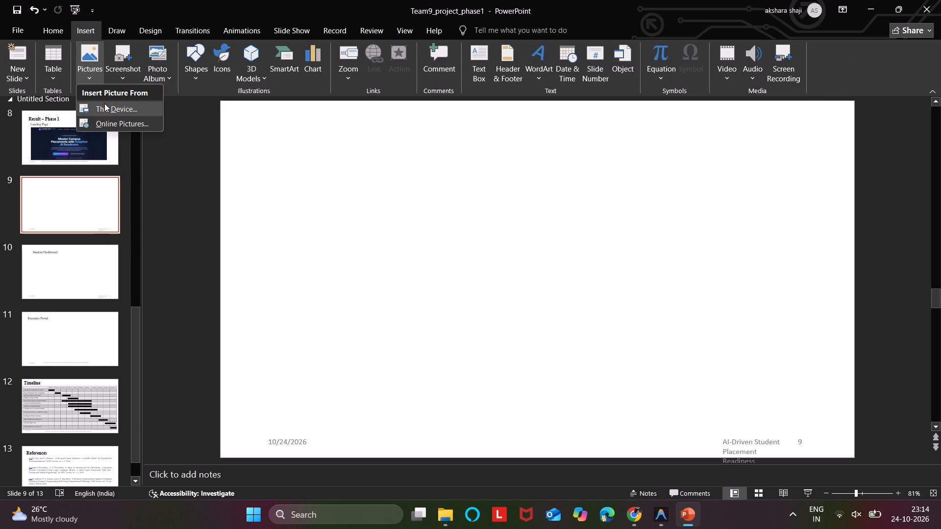
pyautogui.click(104, 105)
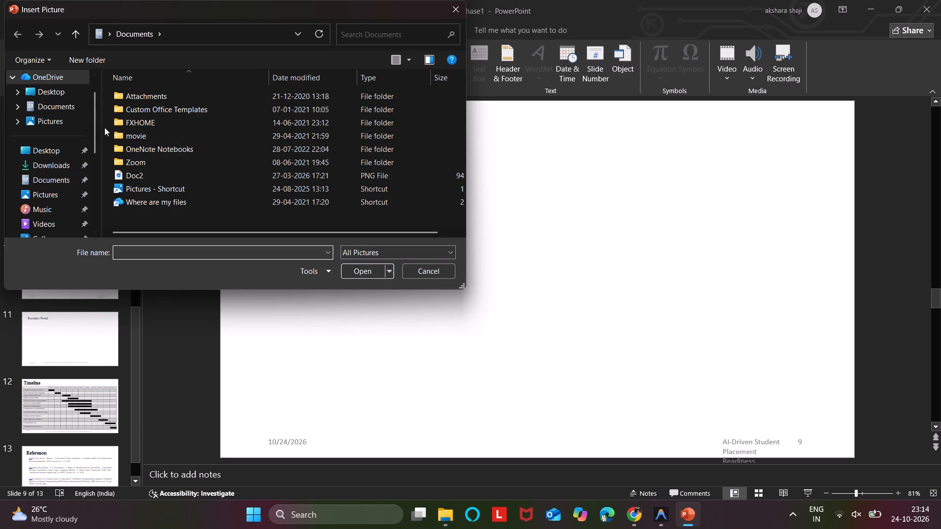
pyautogui.scroll(3, 57, 113)
pyautogui.doubleClick(58, 99)
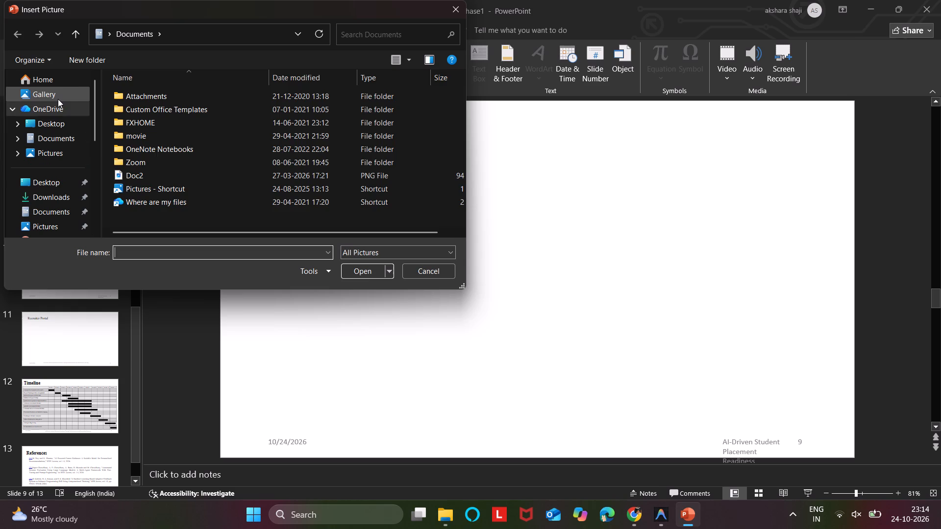
pyautogui.scroll(-1, 239, 144)
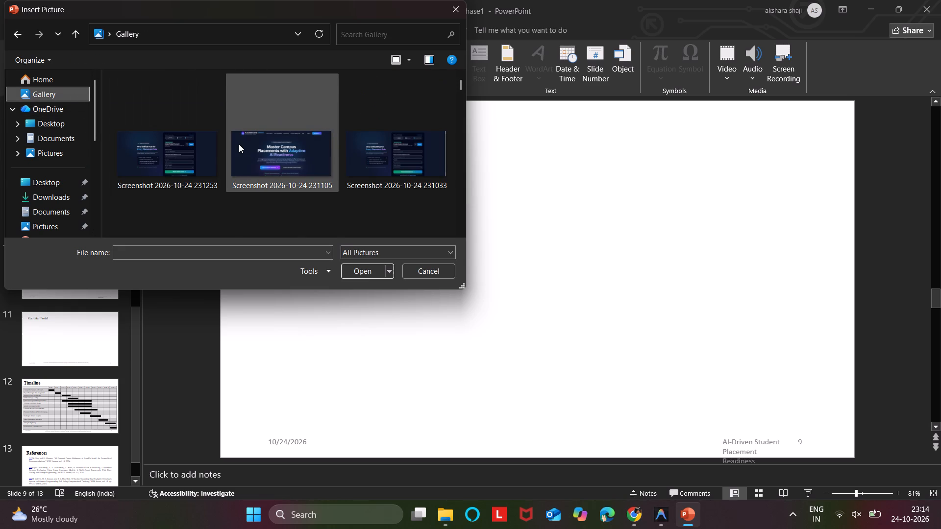
pyautogui.scroll(-1, 239, 144)
pyautogui.doubleClick(188, 193)
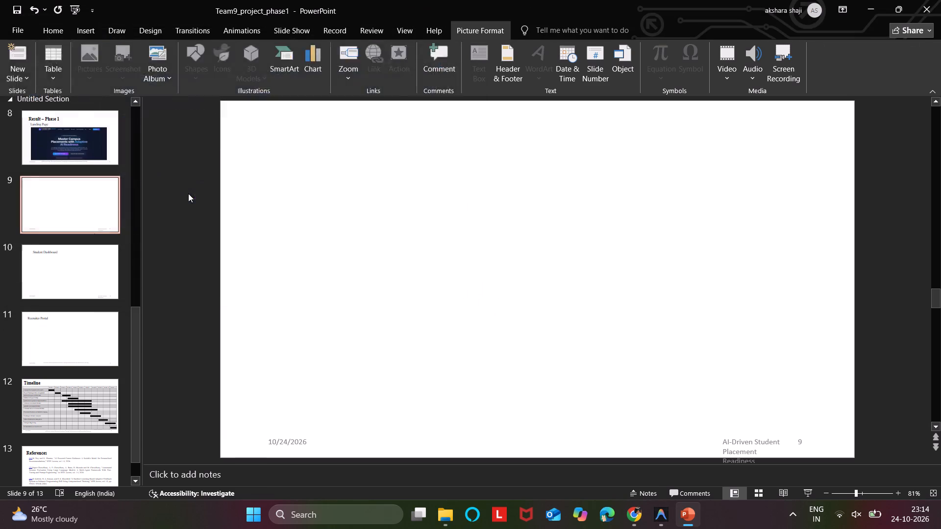
pyautogui.click(589, 275)
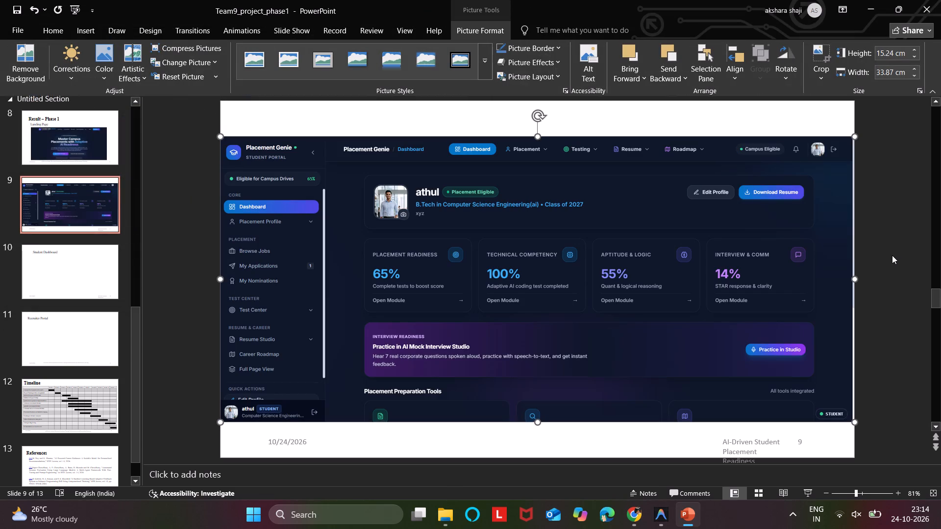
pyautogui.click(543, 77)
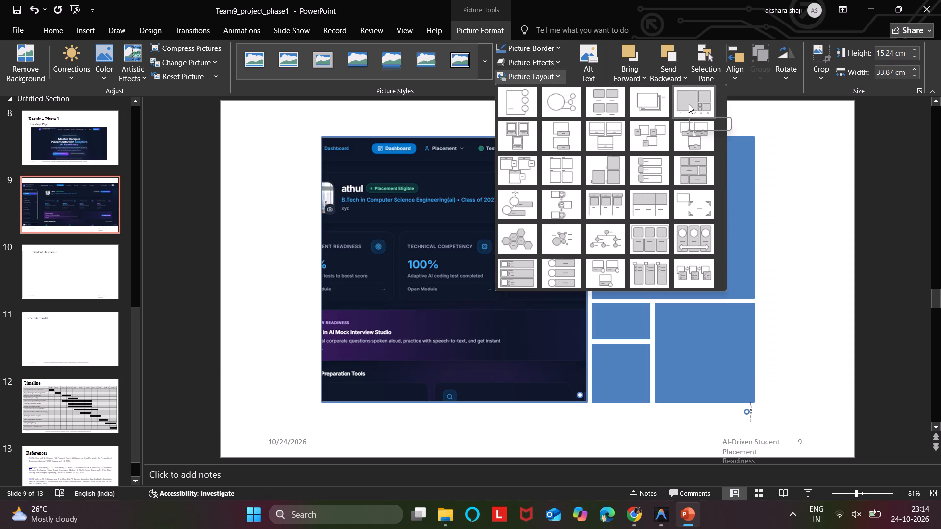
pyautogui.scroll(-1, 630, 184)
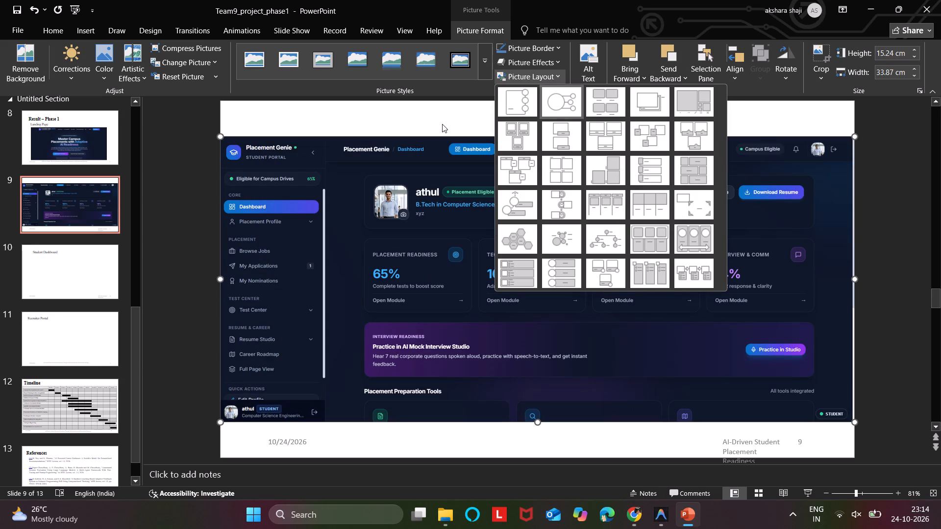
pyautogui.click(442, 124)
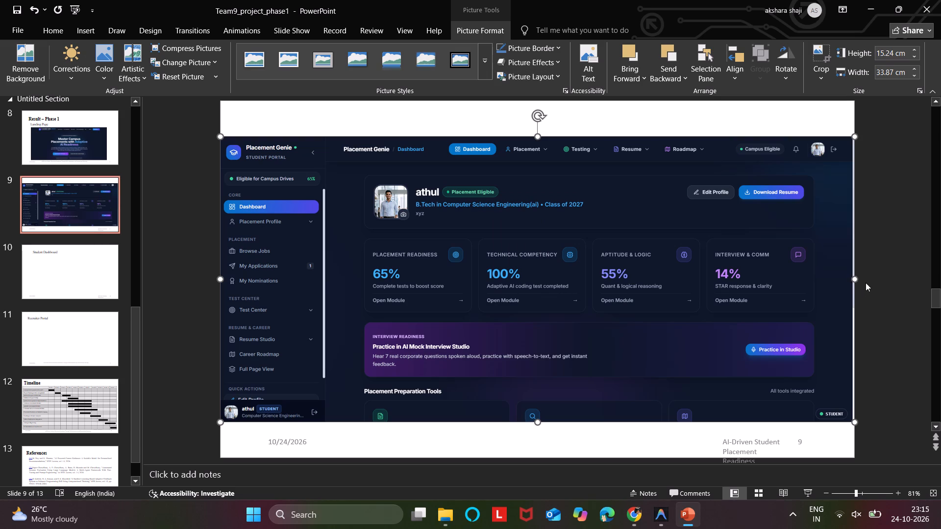
# Narrow and scale down the dashboard picture on slide 9 to about 10.11 × 20.39 cm, and place it in the slide's upper-left area.
pyautogui.moveTo(855, 279); pyautogui.dragTo(826, 278)
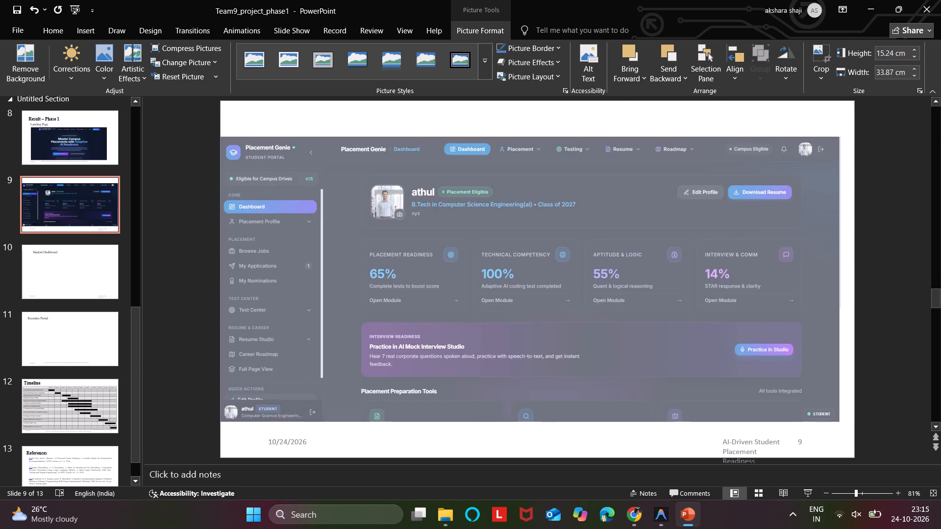
pyautogui.moveTo(826, 278); pyautogui.dragTo(730, 269)
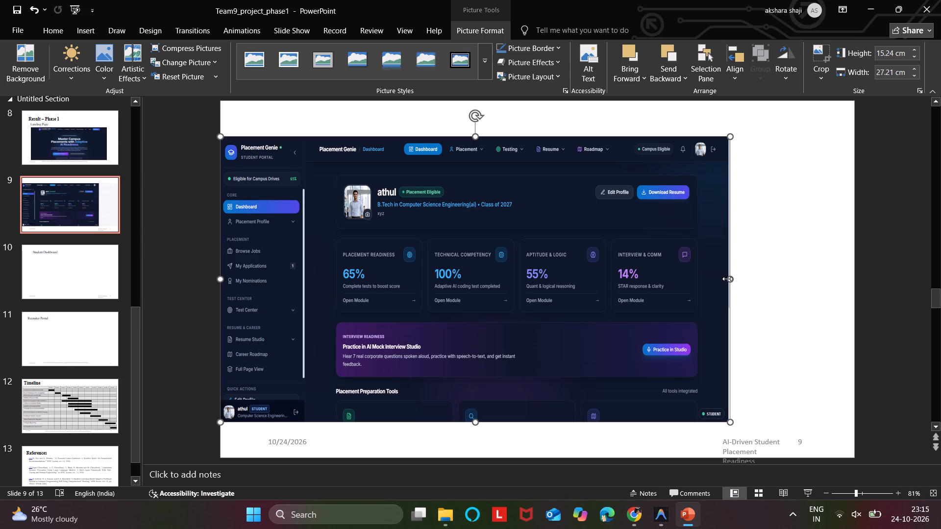
pyautogui.moveTo(727, 279); pyautogui.dragTo(801, 275)
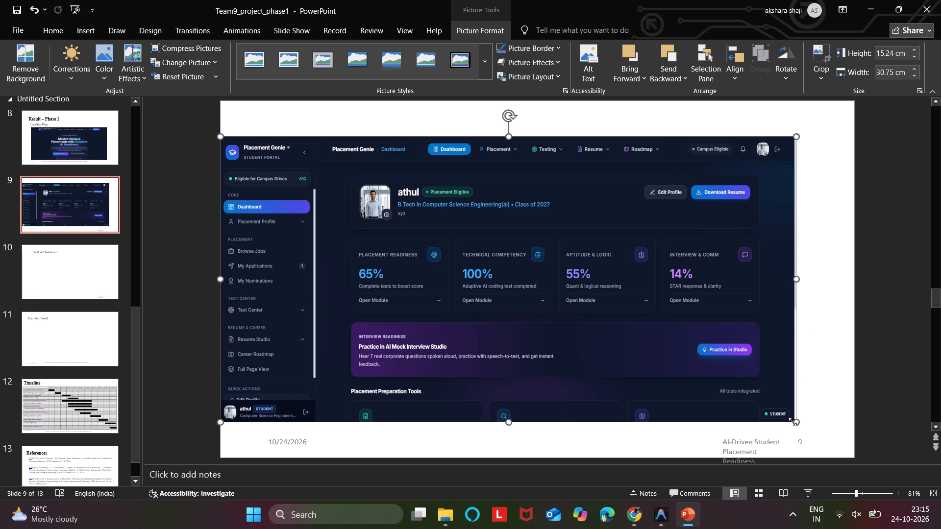
pyautogui.moveTo(792, 419); pyautogui.dragTo(796, 388)
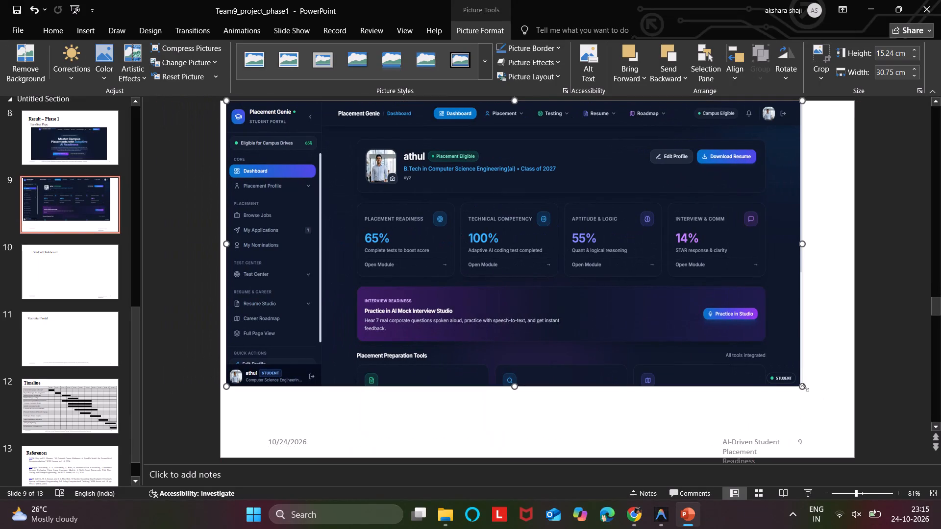
pyautogui.moveTo(798, 386); pyautogui.dragTo(528, 298)
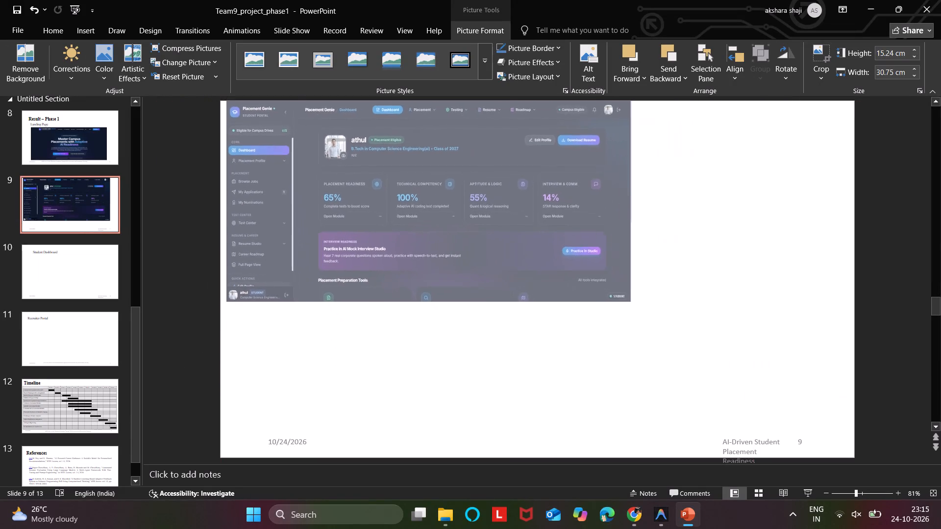
pyautogui.moveTo(528, 298); pyautogui.dragTo(515, 289)
pyautogui.moveTo(424, 230); pyautogui.dragTo(448, 267)
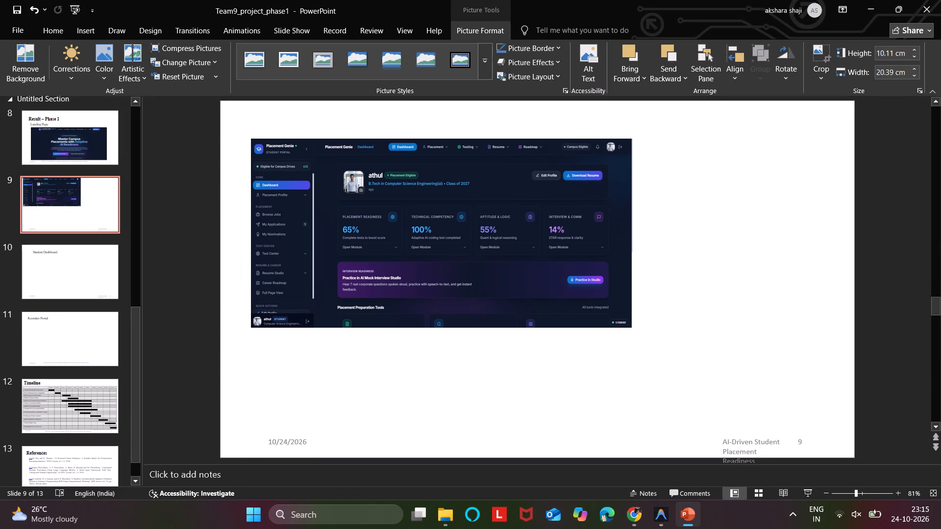
pyautogui.moveTo(448, 267); pyautogui.dragTo(448, 268)
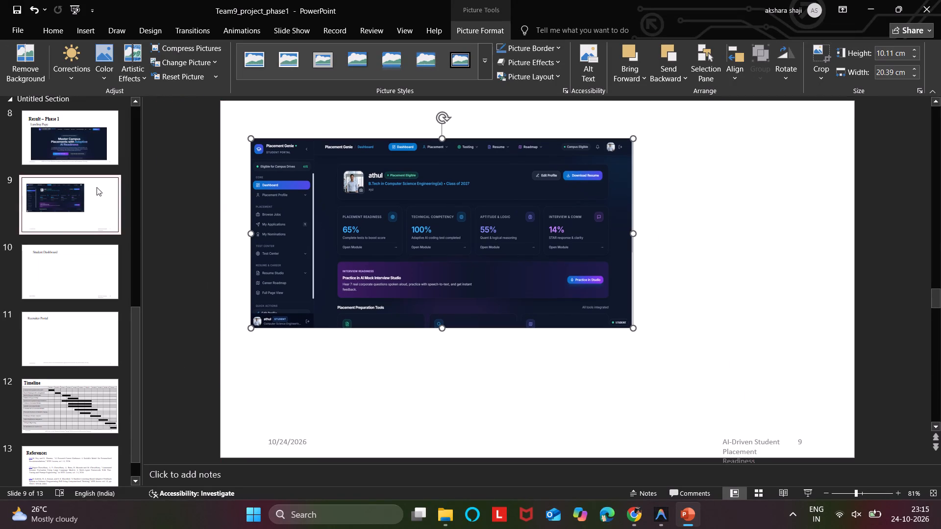
# Scale the landing page picture on slide 8 down to about 7.49 × 17.42 cm and place it at the slide's left, below the subtitle.
pyautogui.click(81, 150)
pyautogui.click(462, 295)
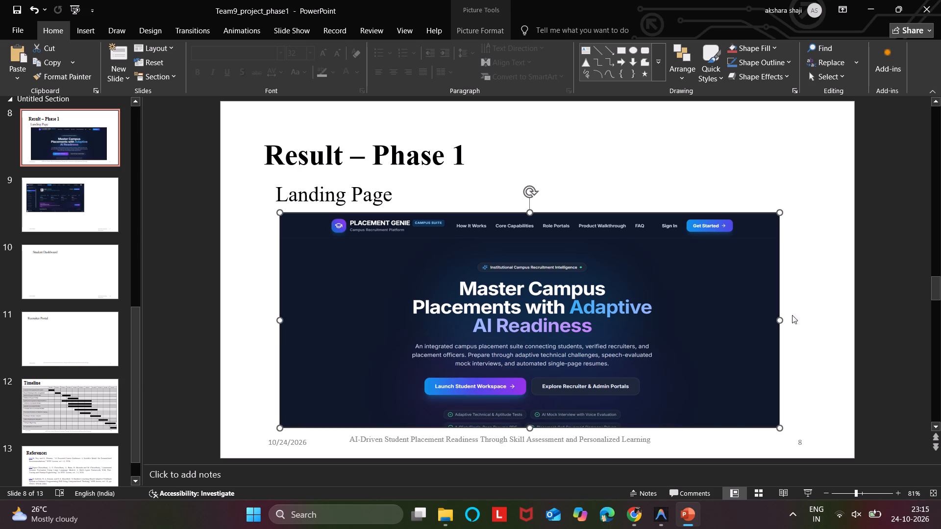
pyautogui.click(777, 425)
pyautogui.moveTo(777, 425); pyautogui.dragTo(755, 414)
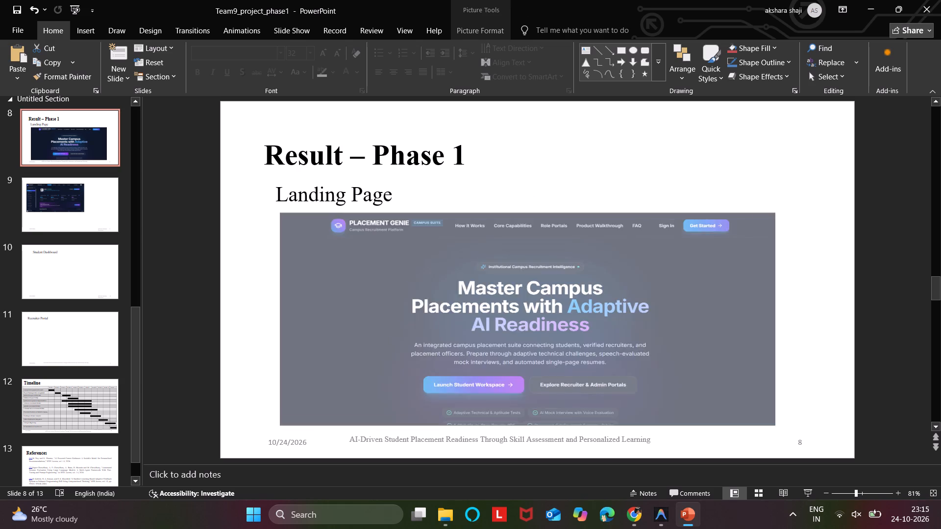
pyautogui.moveTo(755, 414); pyautogui.dragTo(601, 353)
pyautogui.moveTo(503, 320); pyautogui.dragTo(452, 319)
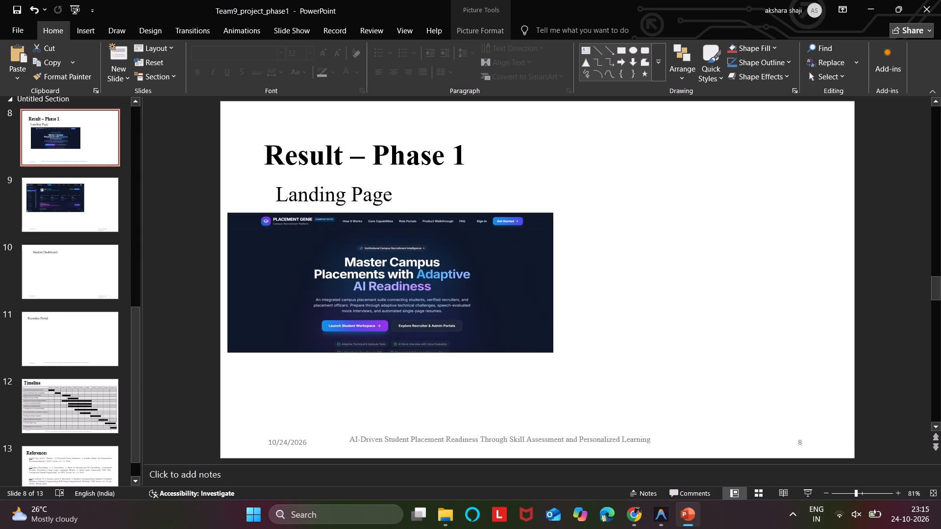
pyautogui.moveTo(452, 319); pyautogui.dragTo(431, 330)
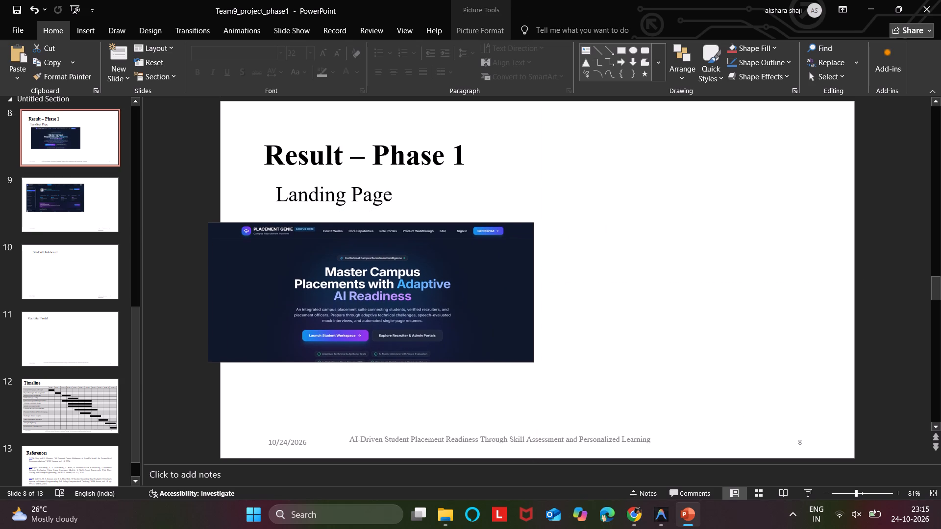
pyautogui.moveTo(431, 330); pyautogui.dragTo(449, 317)
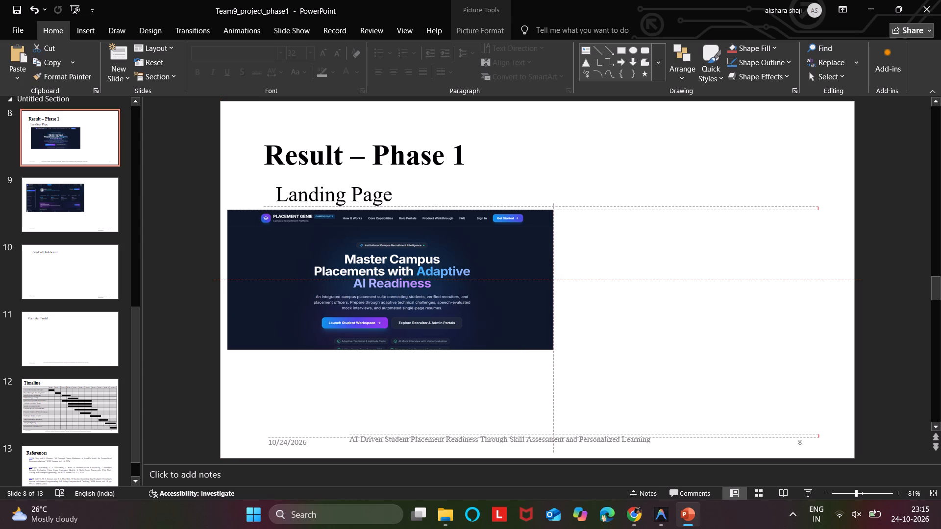
pyautogui.moveTo(449, 317); pyautogui.dragTo(449, 317)
pyautogui.moveTo(449, 317); pyautogui.dragTo(462, 337)
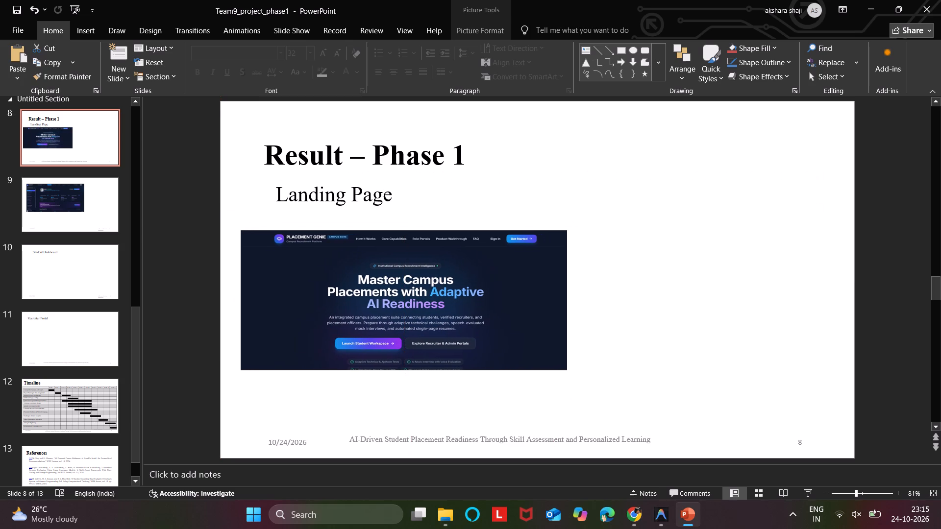
pyautogui.moveTo(462, 337); pyautogui.dragTo(468, 337)
pyautogui.click(667, 340)
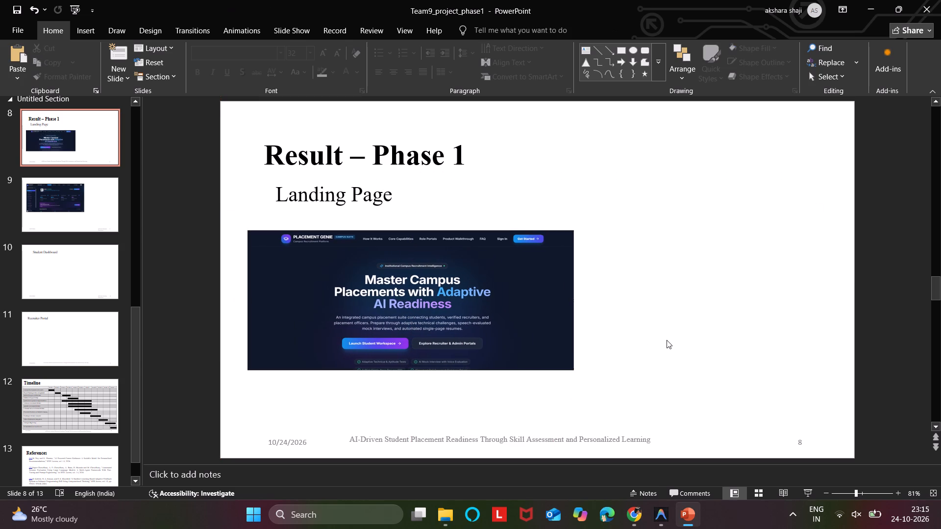
# Insert the Create Student Account screenshot from the device's Gallery onto slide 8.
pyautogui.click(91, 34)
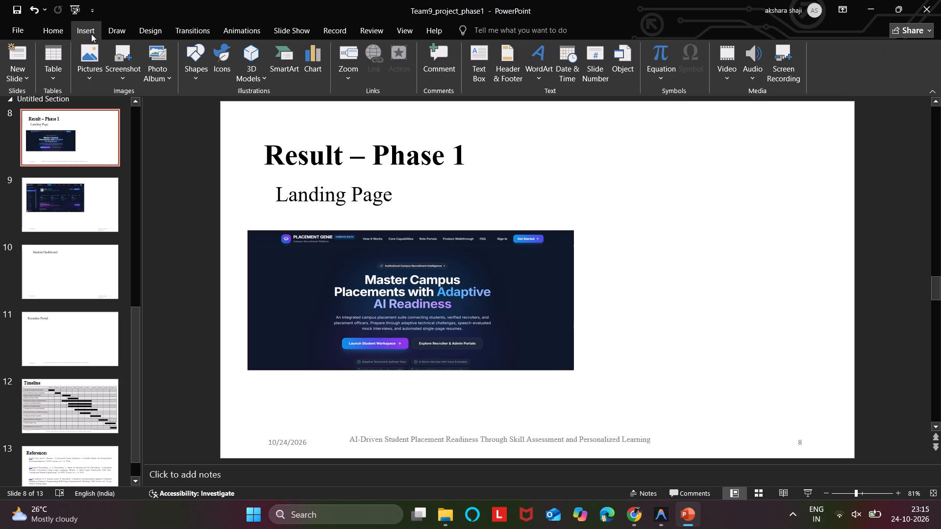
pyautogui.click(90, 73)
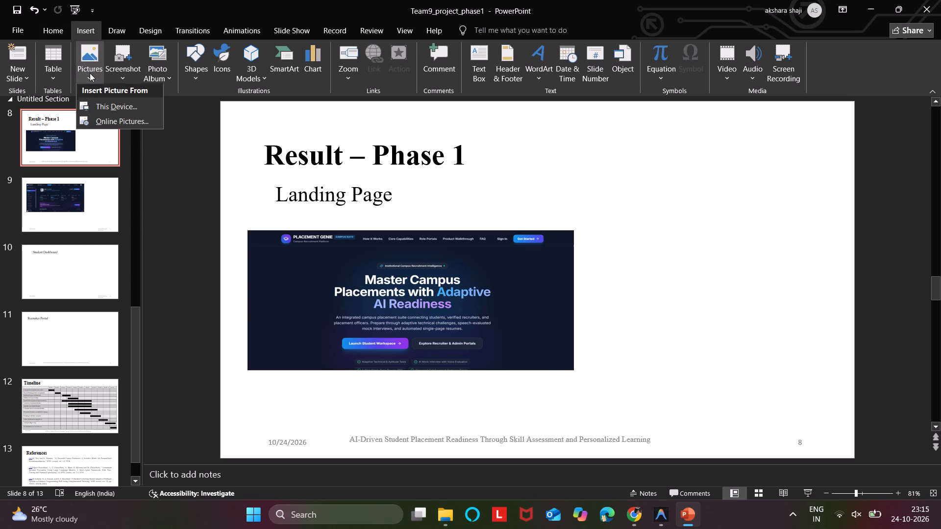
pyautogui.click(110, 116)
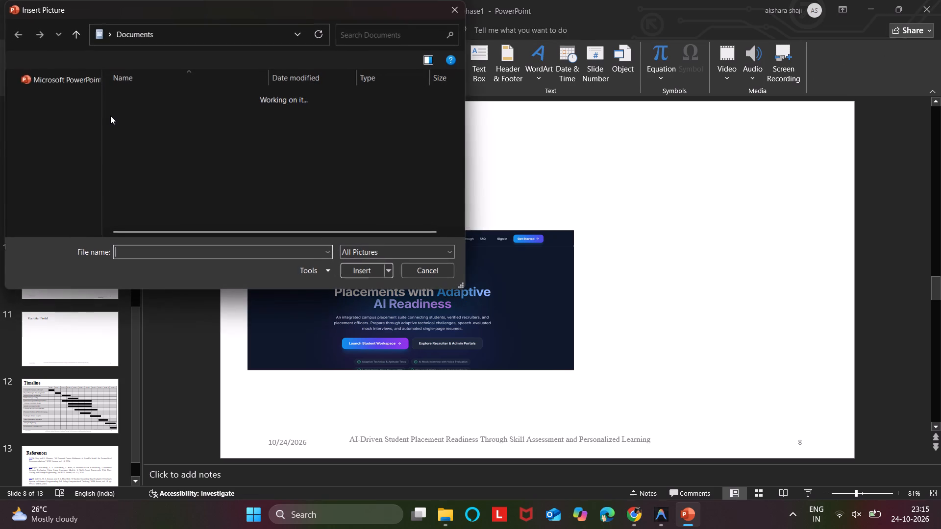
pyautogui.scroll(2, 66, 87)
pyautogui.doubleClick(54, 95)
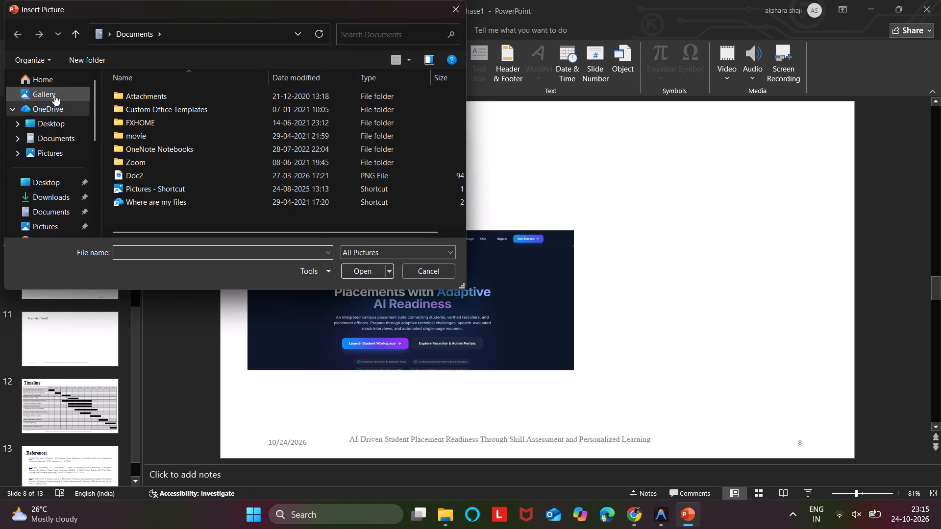
pyautogui.doubleClick(184, 156)
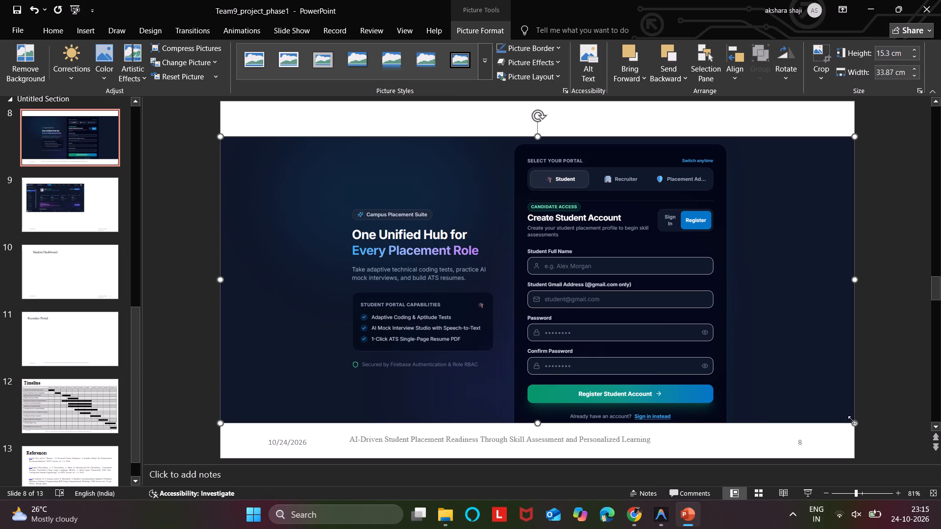
# Scale the Create Student Account picture down to about 8.72 × 19.3 cm and move it toward the slide's right half.
pyautogui.moveTo(852, 420); pyautogui.dragTo(615, 287)
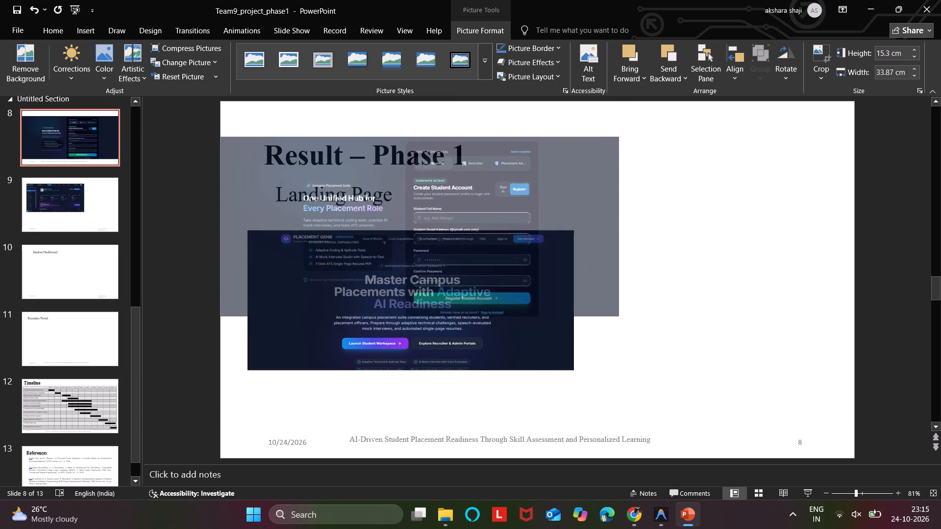
pyautogui.moveTo(615, 287); pyautogui.dragTo(580, 260)
pyautogui.moveTo(461, 221); pyautogui.dragTo(724, 289)
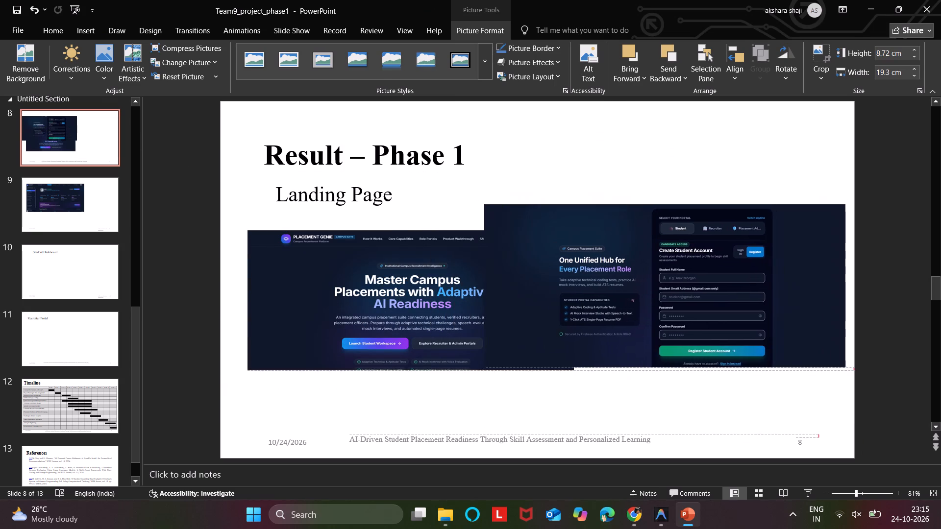
pyautogui.moveTo(724, 289); pyautogui.dragTo(664, 285)
# Crop the empty left and right margins of the Create Student Account picture, leaving it about 13.7 cm wide.
pyautogui.rightClick(760, 280)
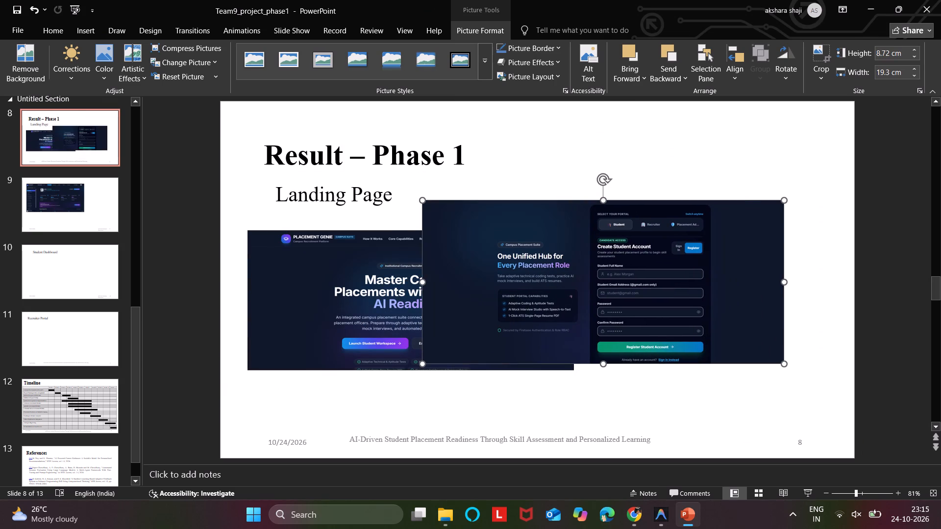
pyautogui.click(803, 307)
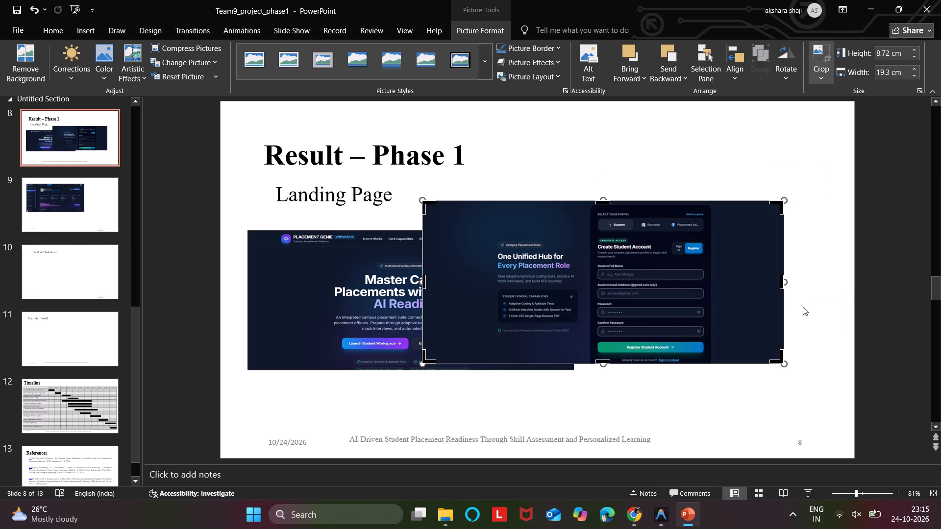
pyautogui.moveTo(782, 285); pyautogui.dragTo(769, 286)
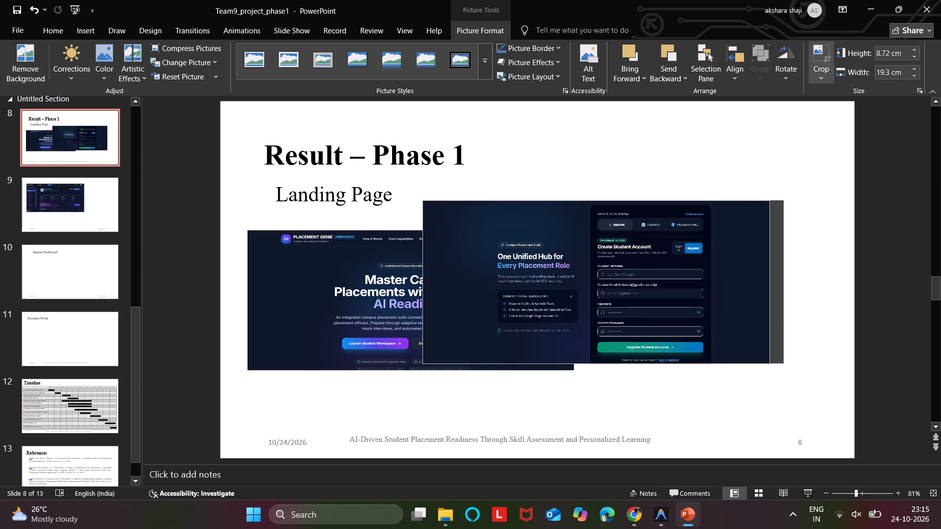
pyautogui.moveTo(769, 286); pyautogui.dragTo(734, 283)
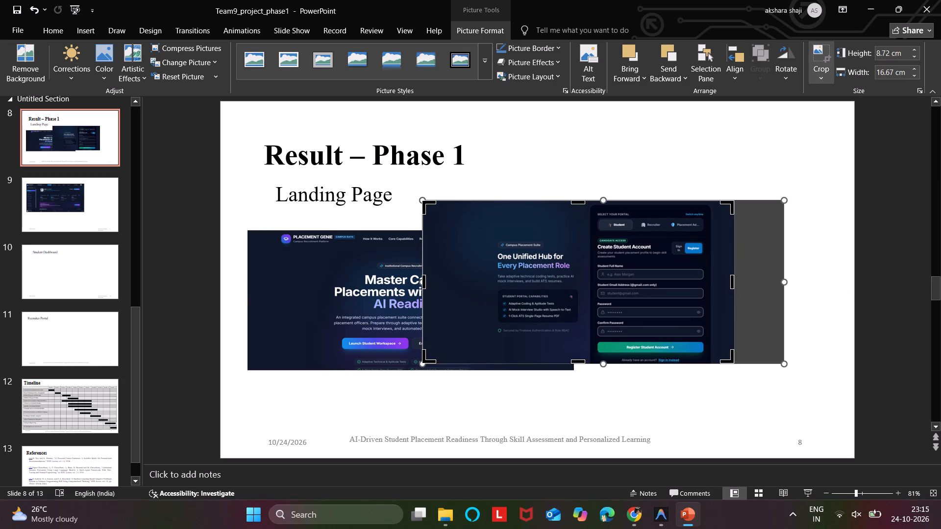
pyautogui.moveTo(422, 283); pyautogui.dragTo(479, 289)
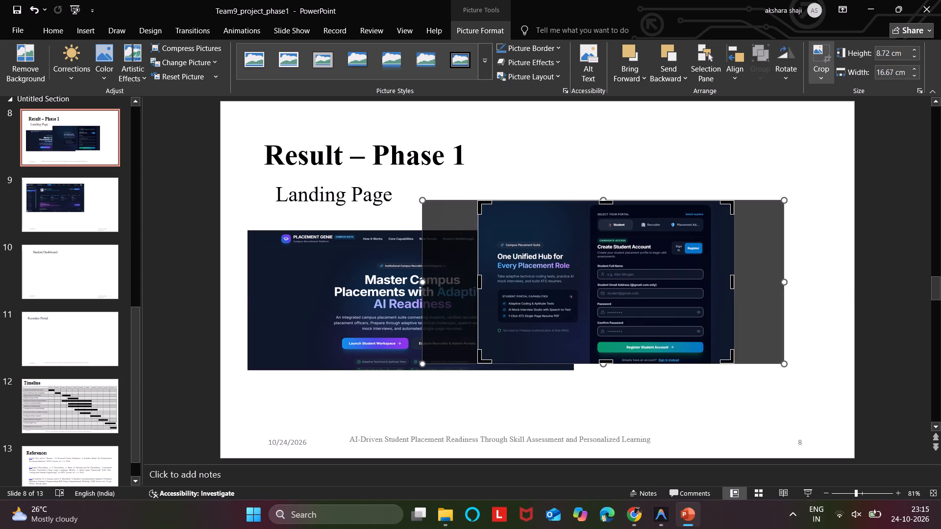
pyautogui.press('Return')
# Move the cropped Create Student Account picture to the right of the landing page picture, with their top edges aligned.
pyautogui.moveTo(568, 292); pyautogui.dragTo(635, 323)
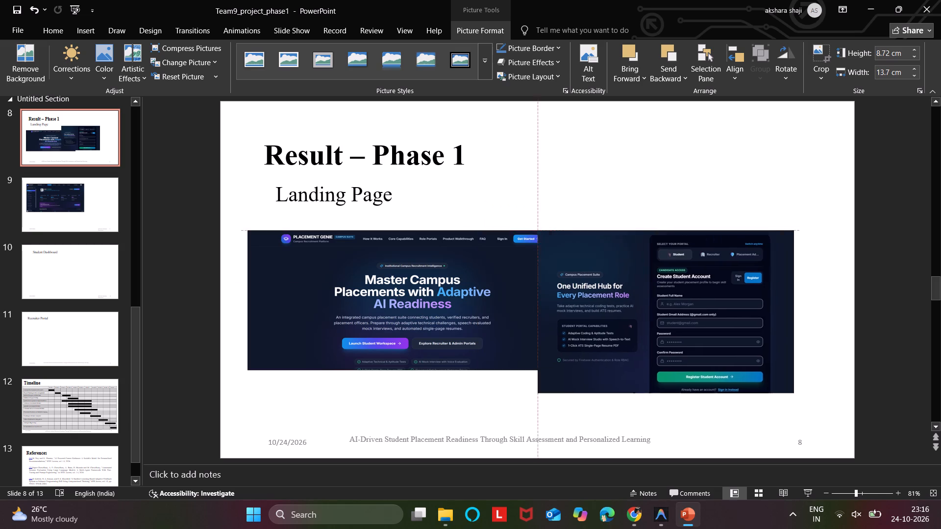
pyautogui.moveTo(635, 323); pyautogui.dragTo(676, 318)
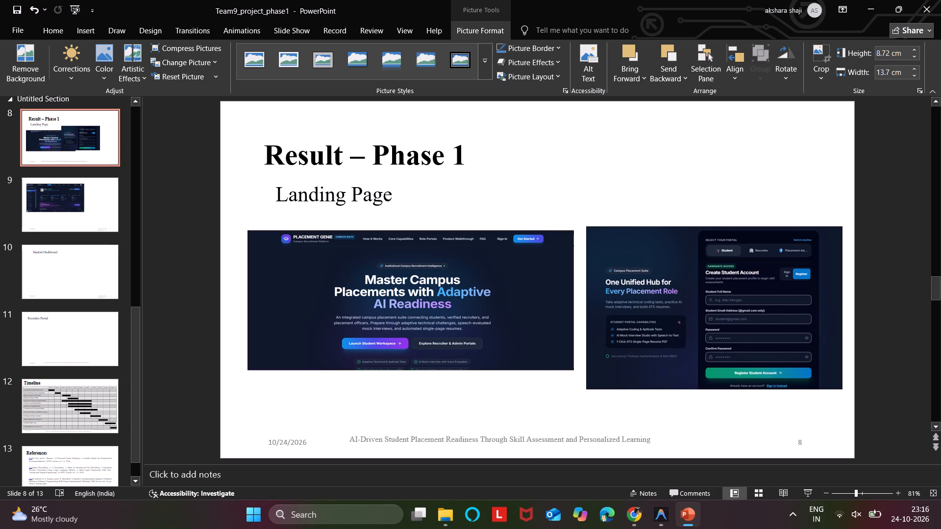
pyautogui.moveTo(676, 318); pyautogui.dragTo(676, 321)
# Stretch the landing page picture downward to 8.72 cm high, matching the bottom edge of the neighbouring account picture.
pyautogui.click(388, 352)
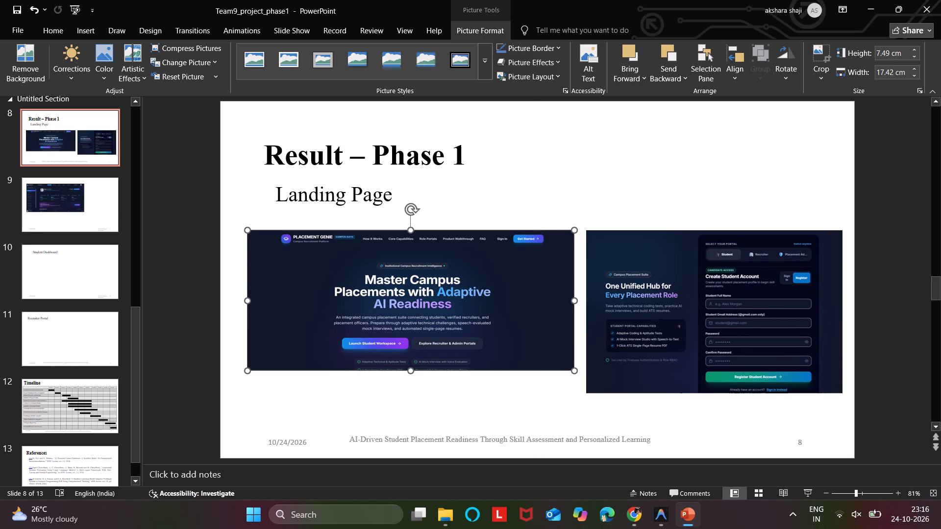
pyautogui.moveTo(410, 369); pyautogui.dragTo(409, 378)
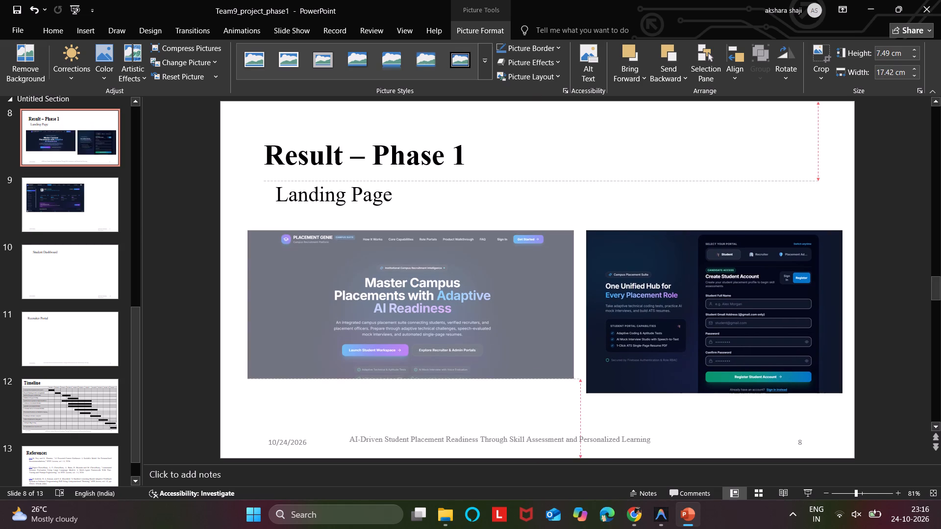
pyautogui.moveTo(409, 378); pyautogui.dragTo(407, 393)
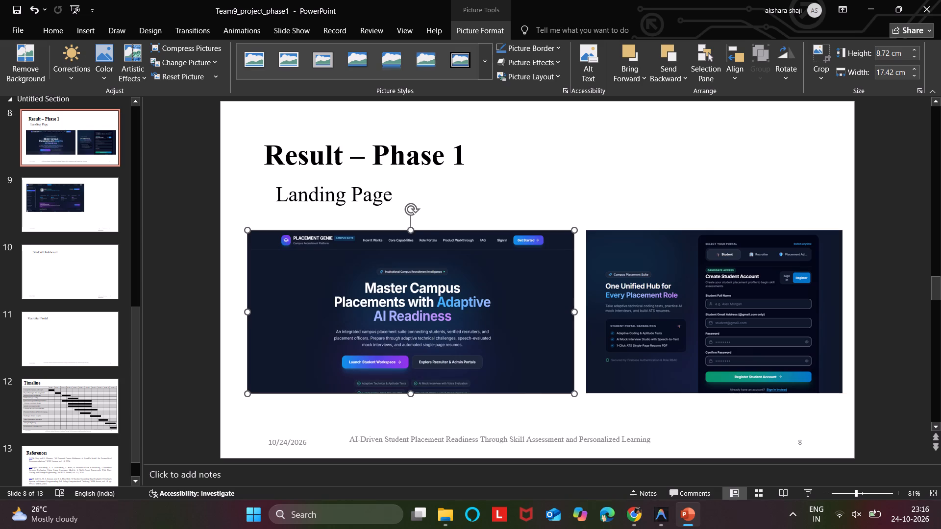
# Extend slide 8's subtitle to read "Landing Page & Login Page".
pyautogui.click(427, 191)
pyautogui.click(396, 194)
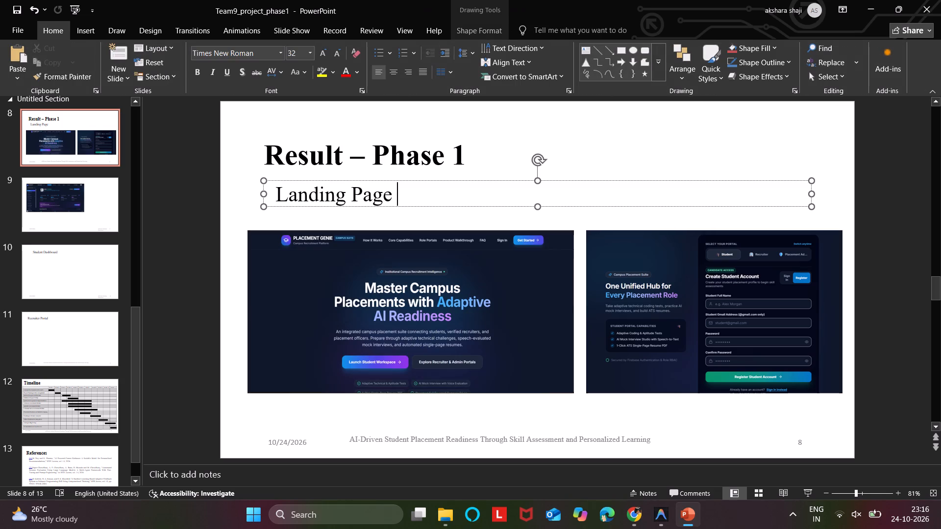
pyautogui.hotkey('shift', '@')
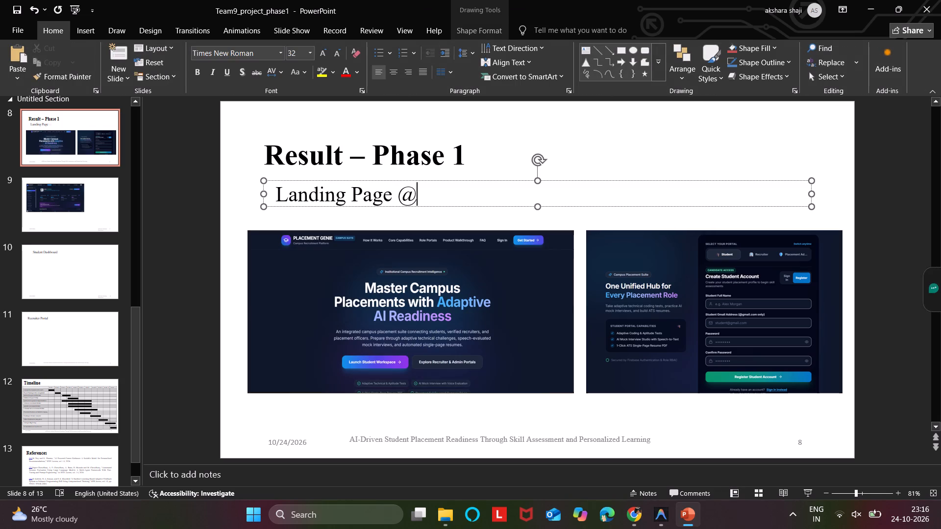
pyautogui.press('BackSpace')
pyautogui.hotkey('shift', '&')
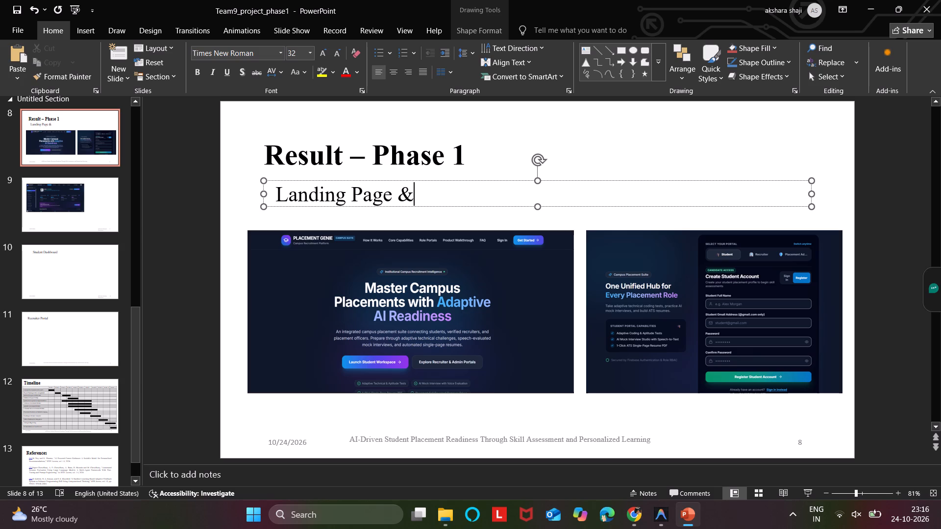
pyautogui.press('Left')
pyautogui.press('space')
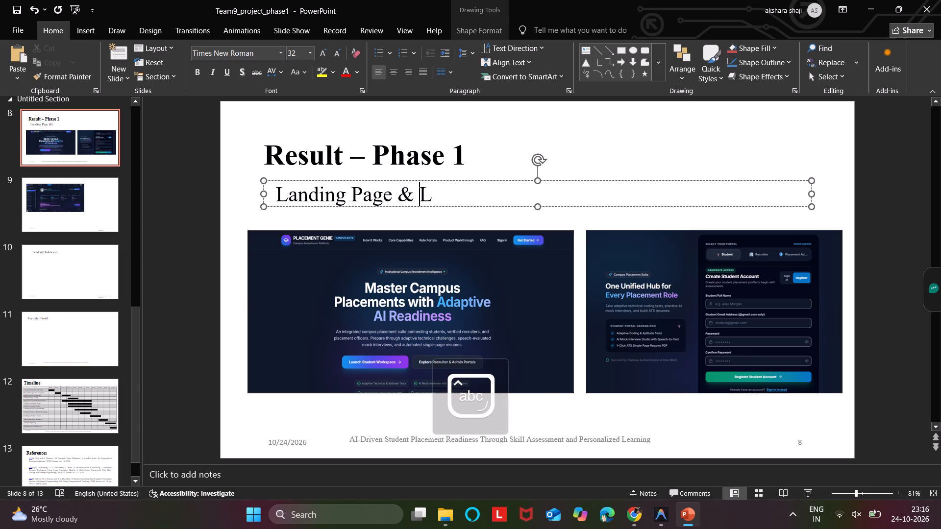
pyautogui.press('Right')
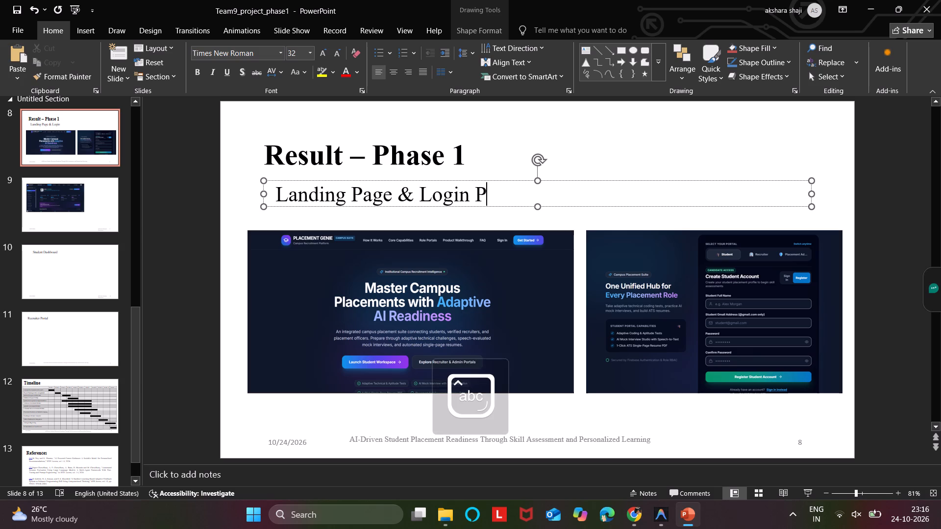
pyautogui.write('age')
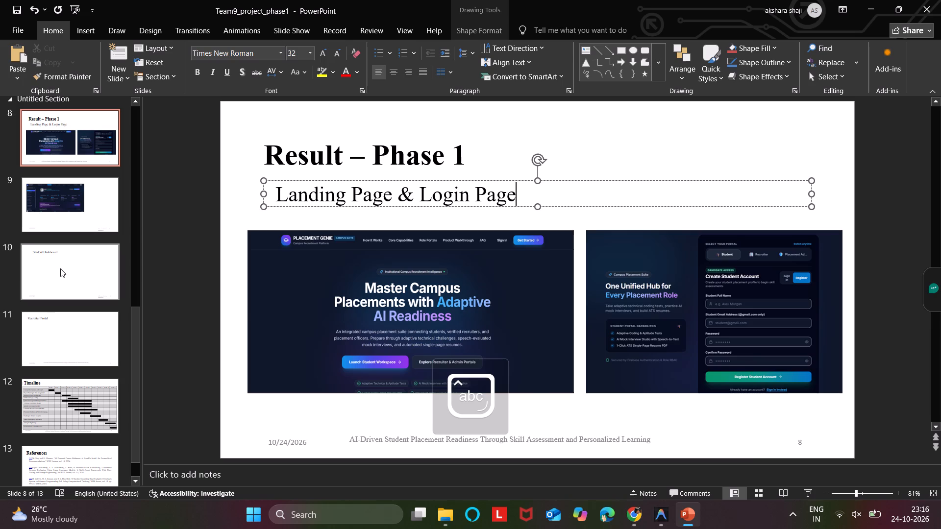
# Change the caption on slide 10 to "Student Portal".
pyautogui.click(61, 272)
pyautogui.click(440, 154)
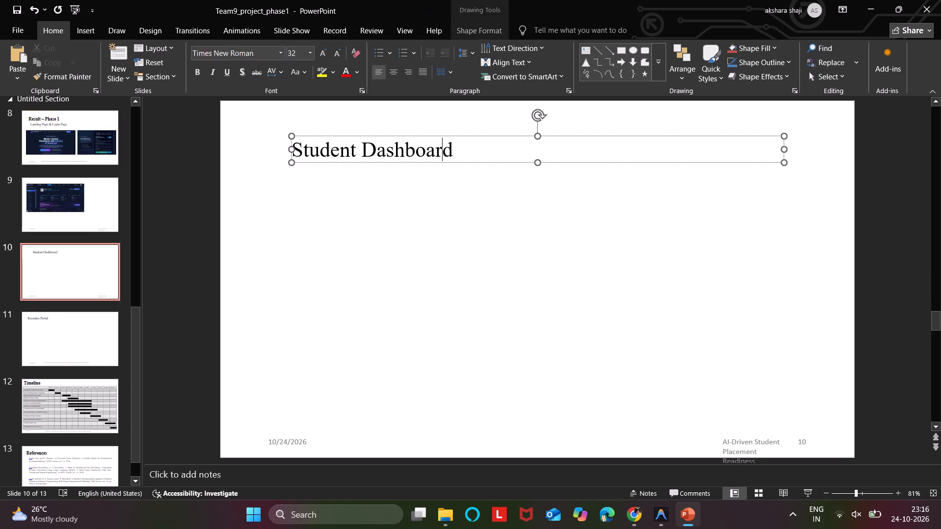
pyautogui.click(491, 161)
pyautogui.click(481, 152)
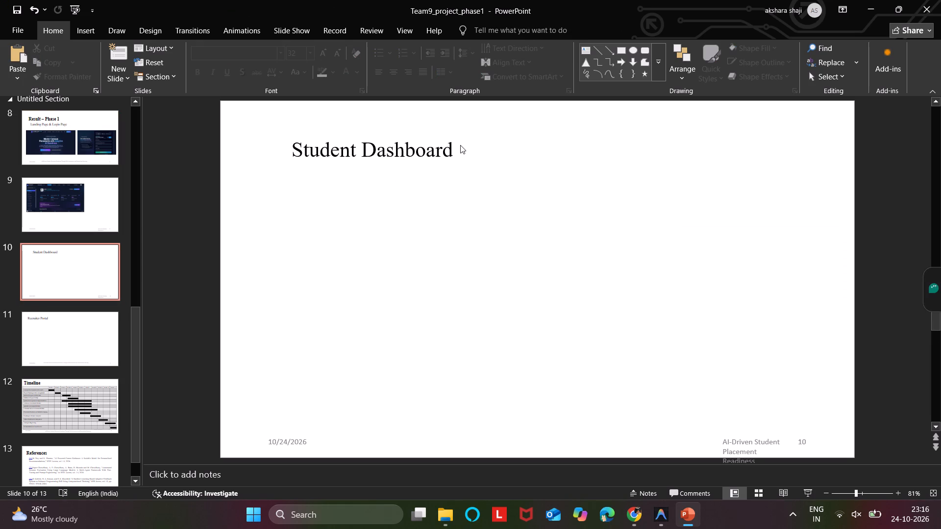
pyautogui.click(460, 145)
pyautogui.click(453, 147)
pyautogui.doubleClick(449, 149)
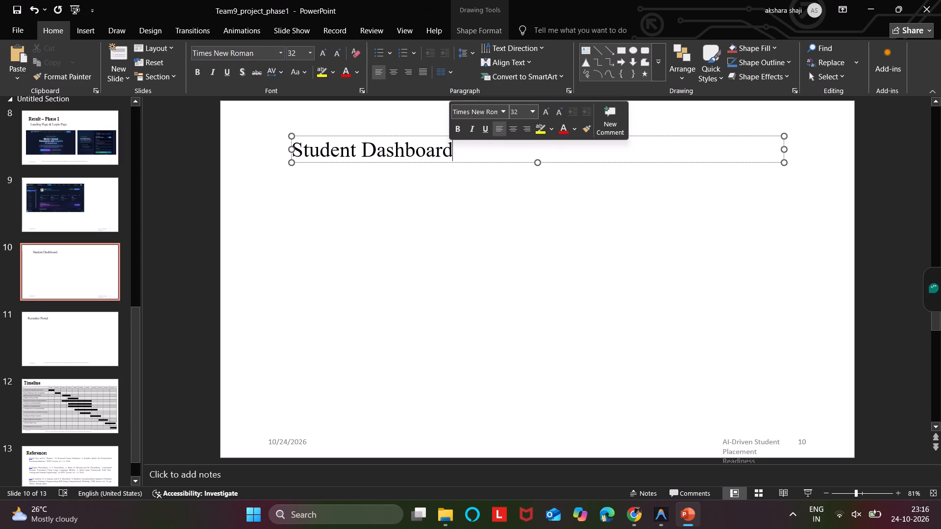
pyautogui.press('BackSpace')
pyautogui.press('BackSpace')
pyautogui.press('BackSpace')
pyautogui.press('BackSpace')
pyautogui.press('BackSpace')
pyautogui.press('BackSpace')
pyautogui.press('BackSpace')
pyautogui.press('BackSpace')
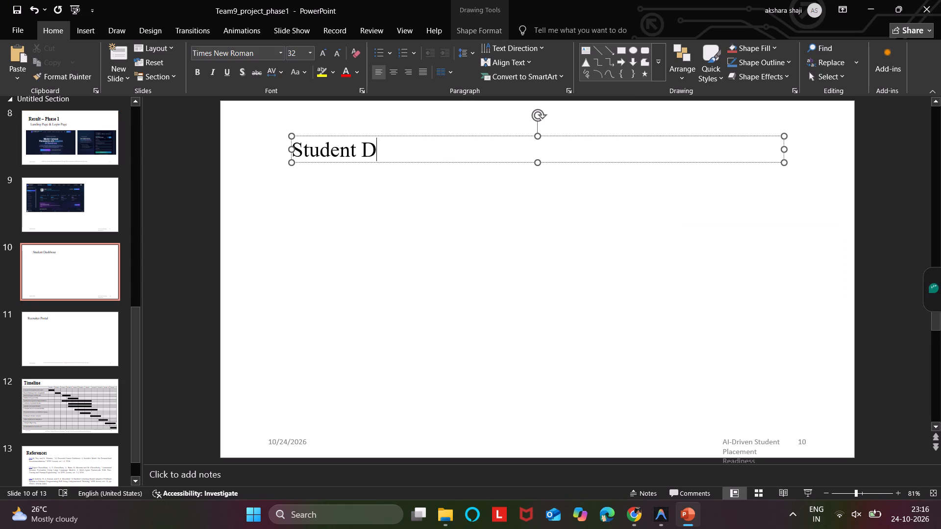
pyautogui.press('BackSpace')
pyautogui.write('ortal')
pyautogui.press('space')
pyautogui.click(410, 186)
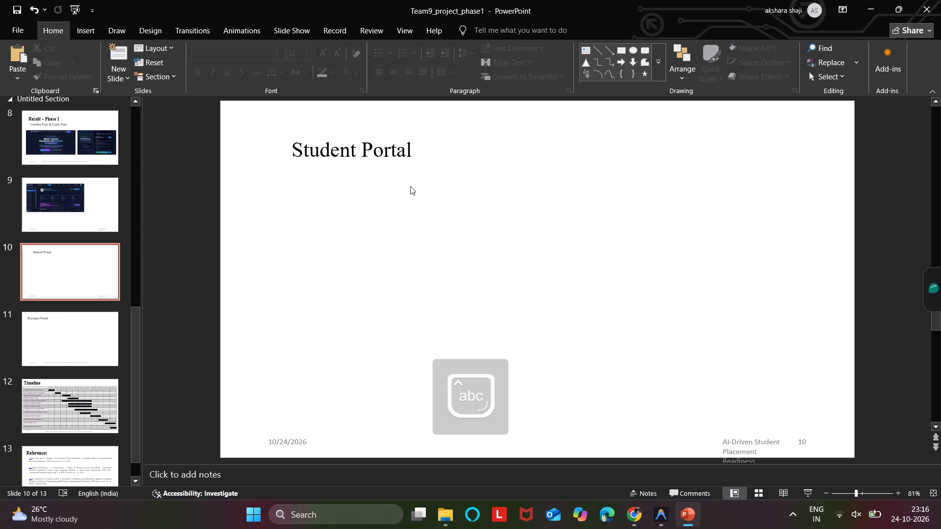
# Move the "Student Portal" caption on slide 10 slightly up, closer to the slide's top edge.
pyautogui.click(404, 185)
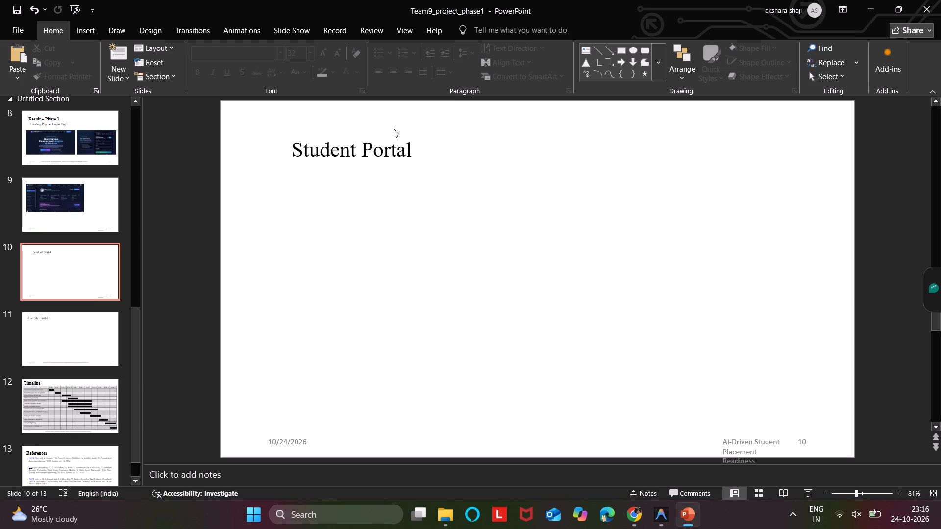
pyautogui.click(391, 143)
pyautogui.click(410, 138)
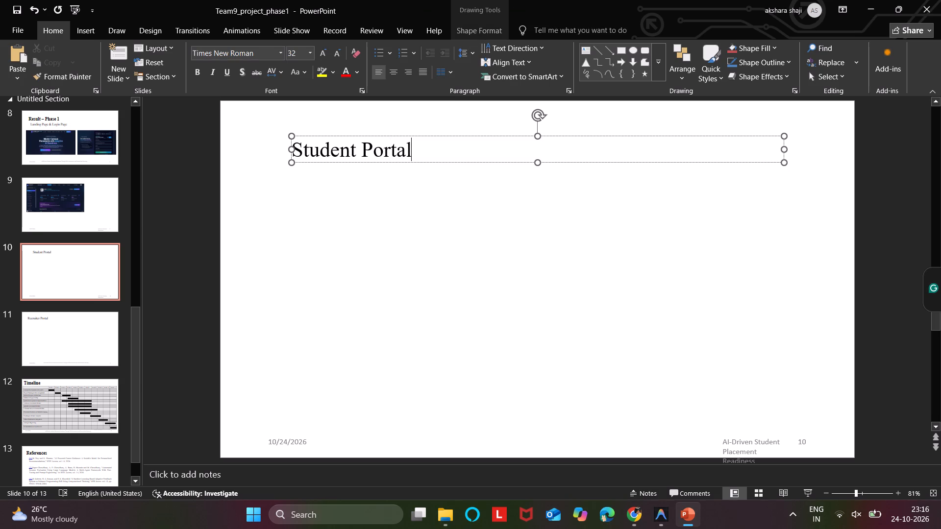
pyautogui.moveTo(420, 136); pyautogui.dragTo(419, 123)
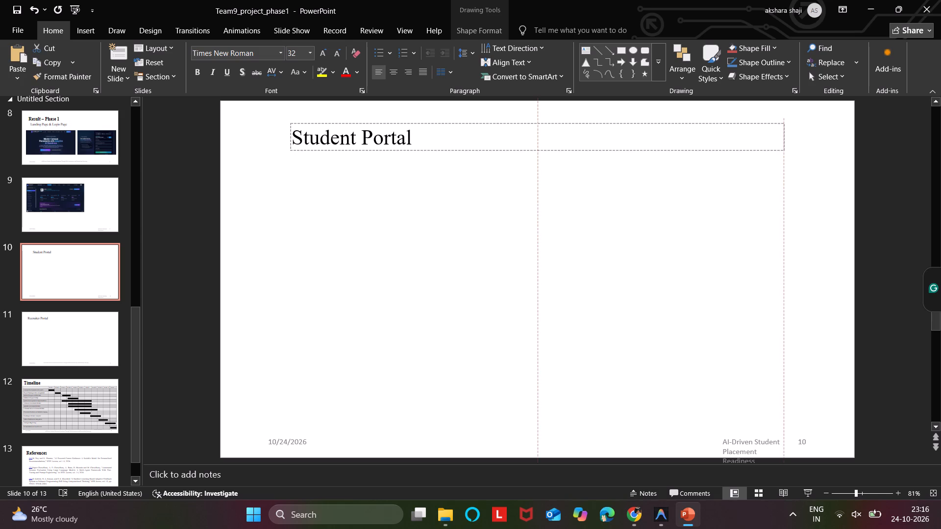
pyautogui.moveTo(419, 123); pyautogui.dragTo(416, 116)
pyautogui.scroll(1, 155, 191)
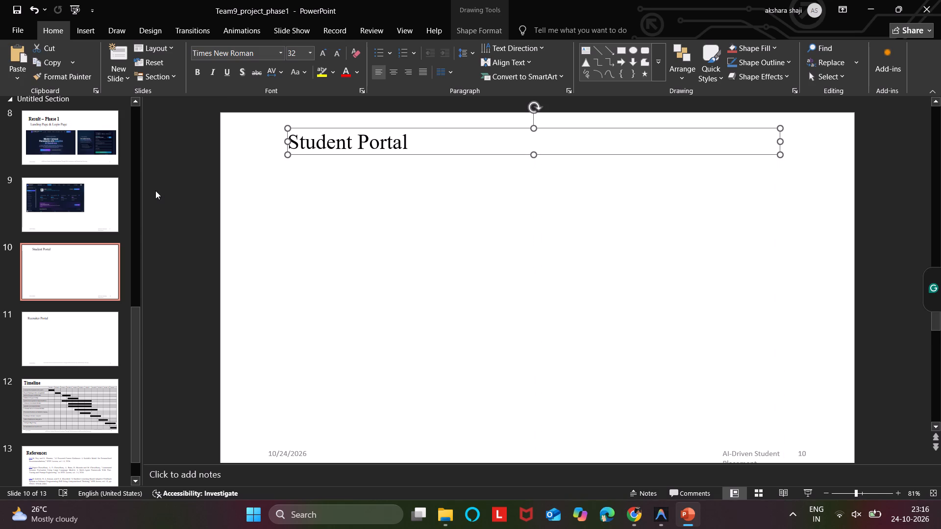
# Change slide 8's title to "Results", removing the dash and phase number.
pyautogui.click(73, 144)
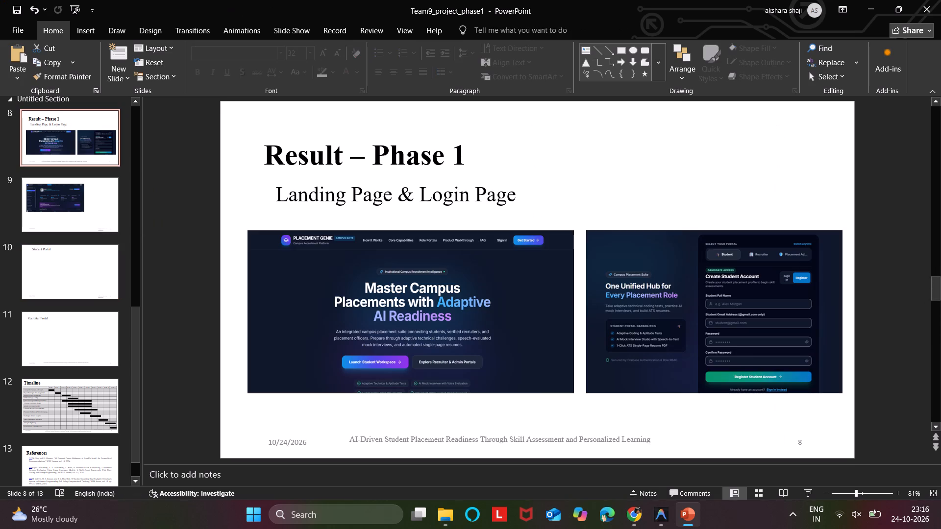
pyautogui.click(463, 152)
pyautogui.press('BackSpace')
pyautogui.press('BackSpace')
pyautogui.press('BackSpace')
pyautogui.press('BackSpace')
pyautogui.press('BackSpace')
pyautogui.press('BackSpace')
pyautogui.press('BackSpace')
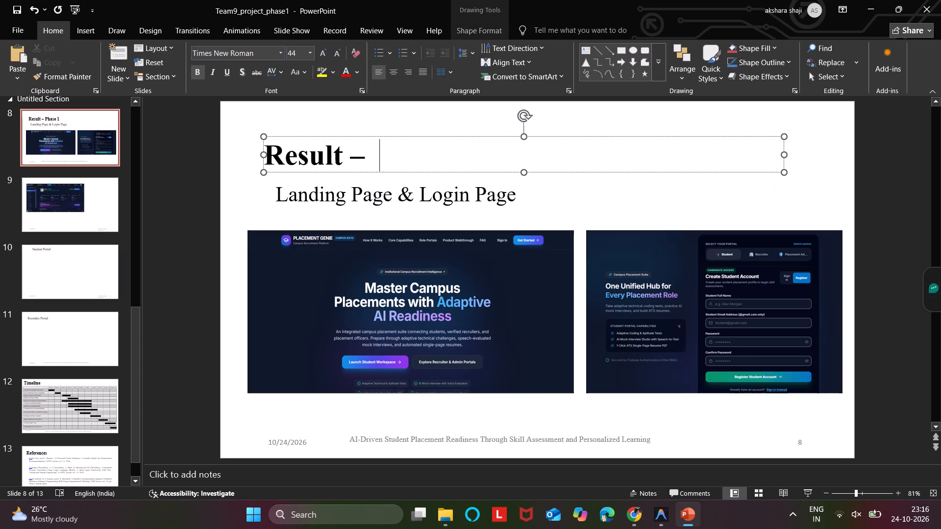
pyautogui.press('BackSpace')
pyautogui.press('BackSpace')
pyautogui.click(174, 247)
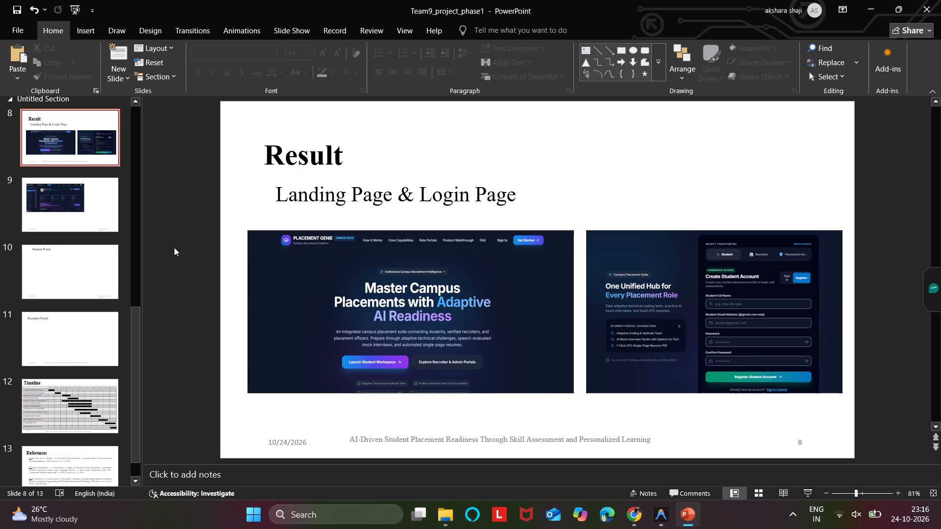
pyautogui.click(347, 149)
pyautogui.press('BackSpace')
pyautogui.press('s')
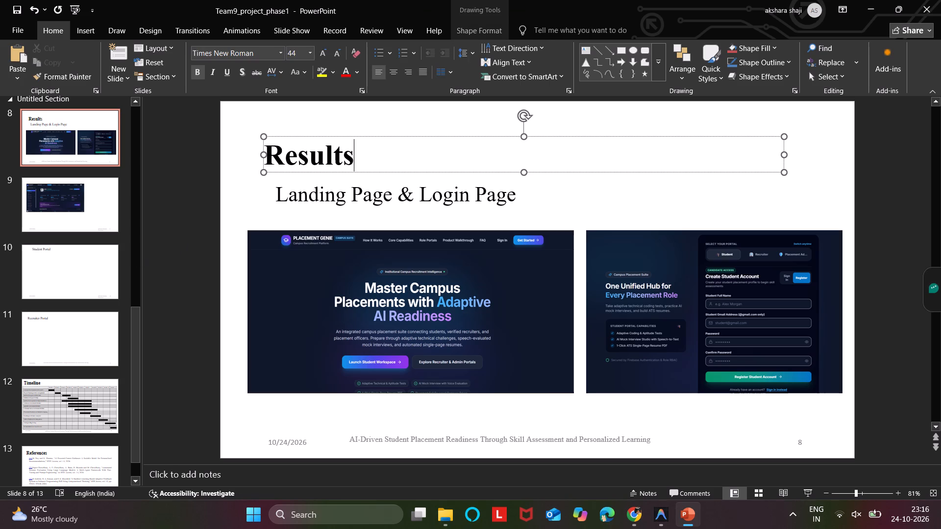
# Apply the Title Only layout to slide 9 and move the student dashboard picture down, clear of the title area.
pyautogui.click(84, 269)
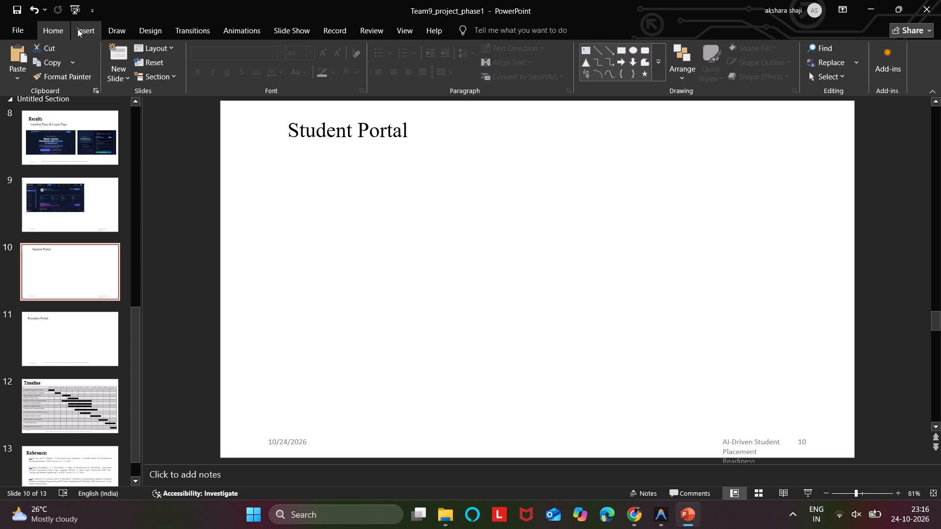
pyautogui.click(73, 194)
pyautogui.click(362, 181)
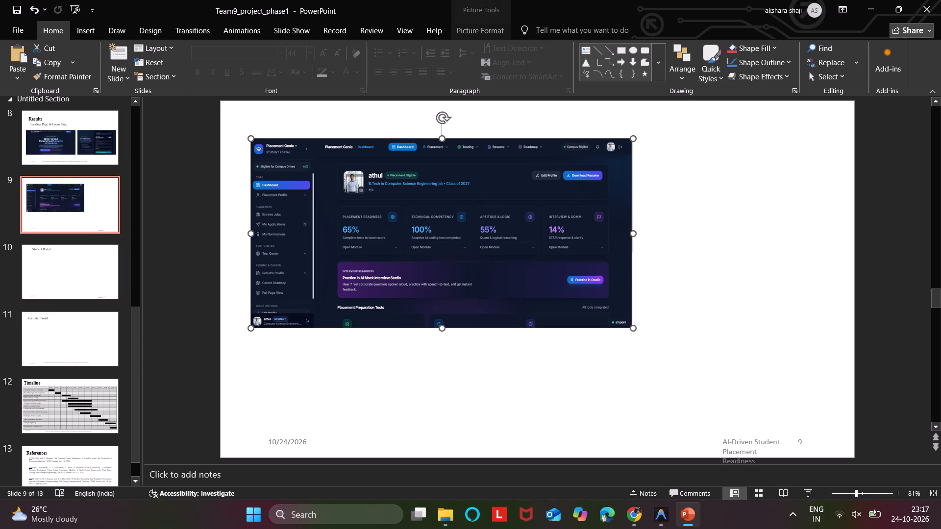
pyautogui.click(149, 51)
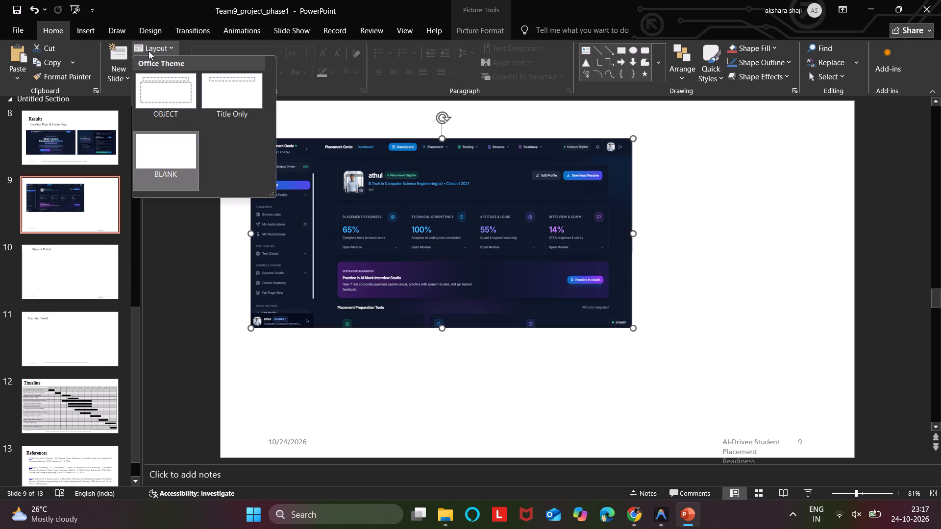
pyautogui.click(210, 83)
pyautogui.moveTo(330, 161); pyautogui.dragTo(337, 213)
# Enter "Student Portal" as slide 9's title and move its box toward the slide's upper-left corner.
pyautogui.click(446, 144)
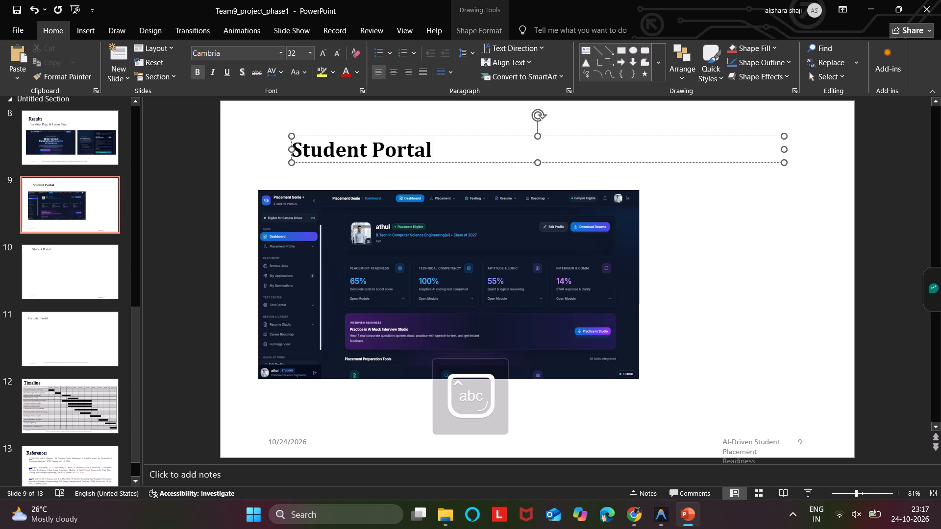
pyautogui.moveTo(390, 136); pyautogui.dragTo(350, 118)
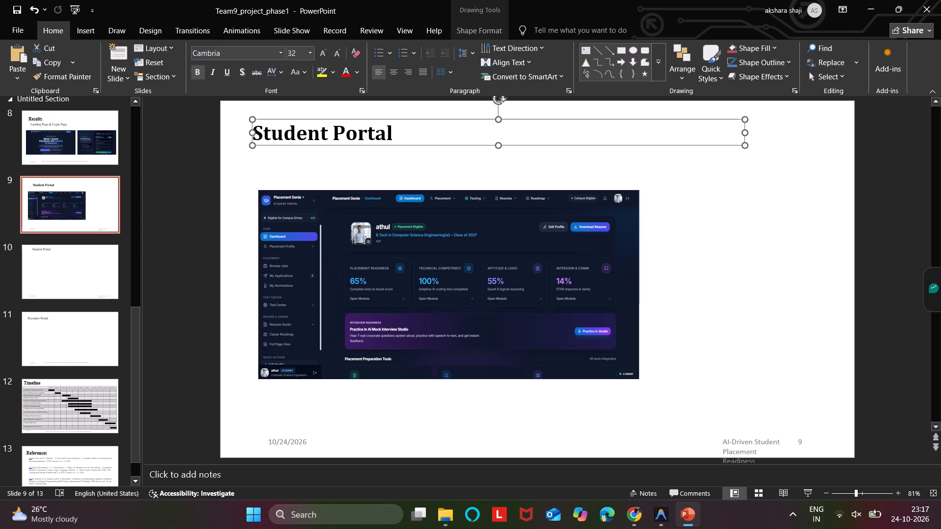
# Format slide 9's "Student Portal" title in Times New Roman without bold.
pyautogui.click(413, 126)
pyautogui.click(411, 128)
pyautogui.doubleClick(407, 130)
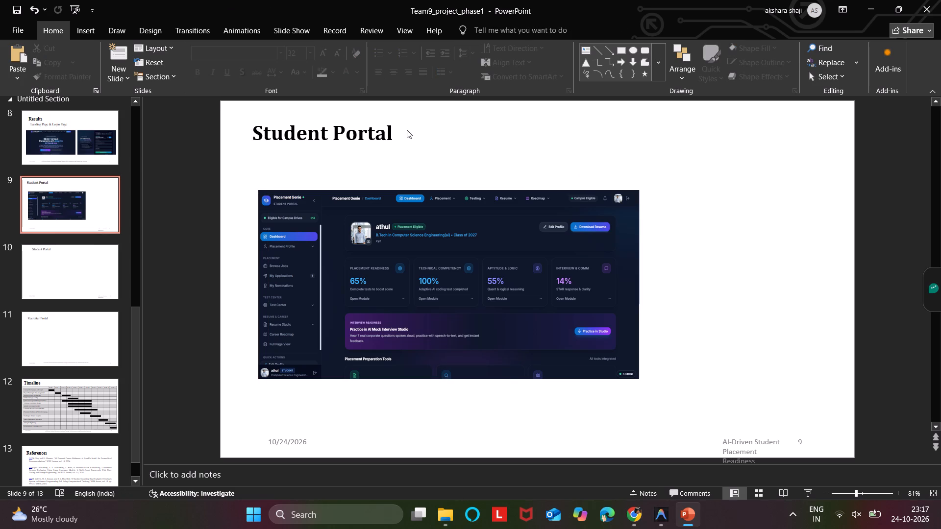
pyautogui.doubleClick(369, 127)
pyautogui.click(412, 128)
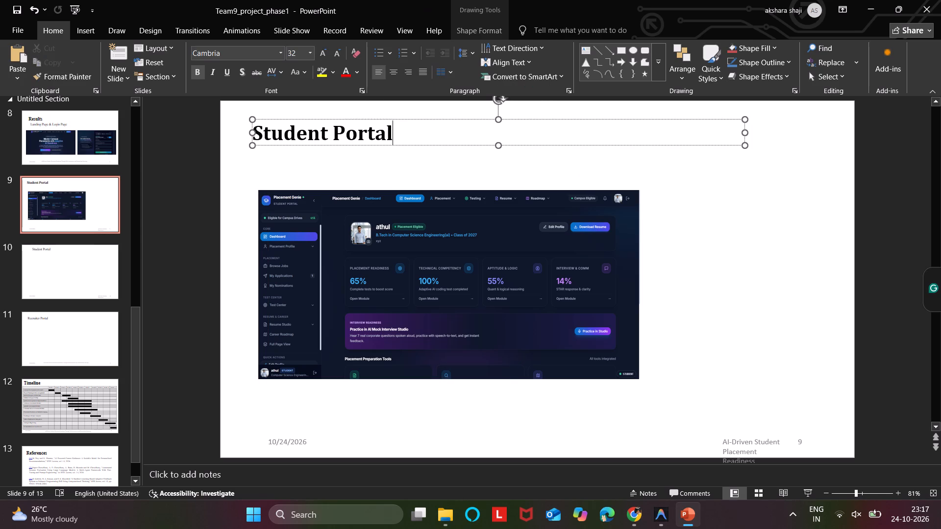
pyautogui.hotkey('ctrl', 'a')
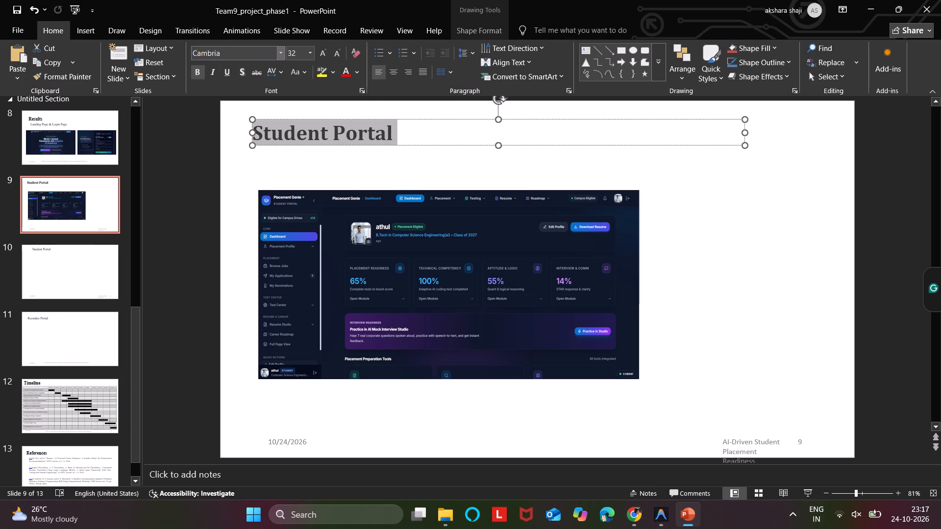
pyautogui.click(283, 50)
pyautogui.scroll(6, 263, 104)
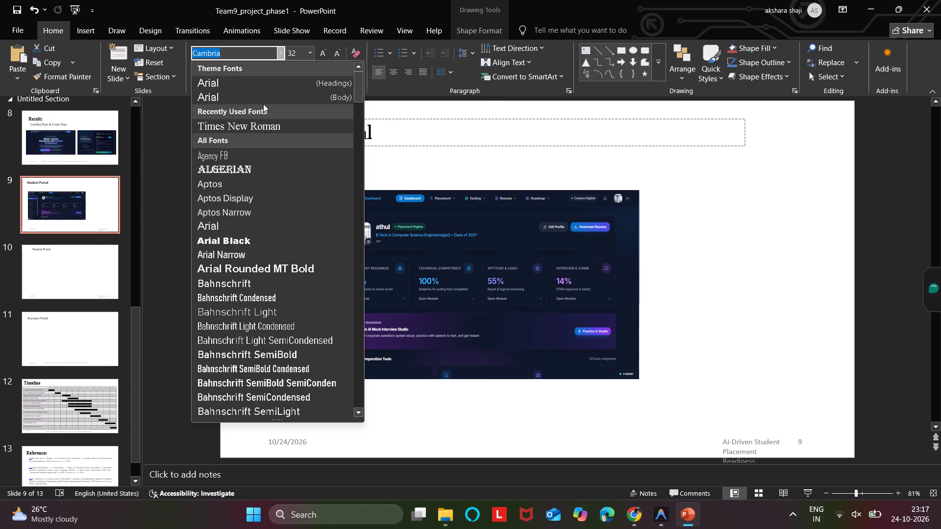
pyautogui.click(259, 126)
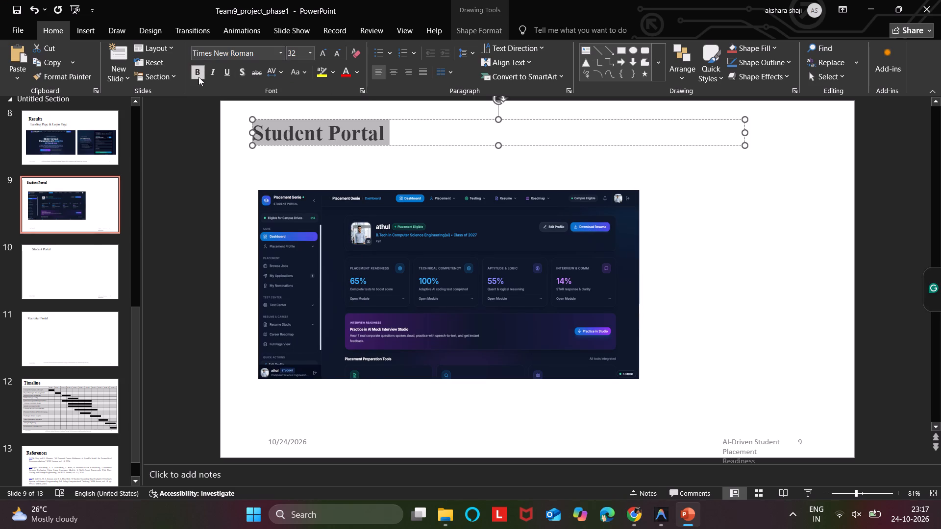
pyautogui.click(198, 77)
# Shrink slide 9's dashboard picture proportionally to about three quarters of its size and place it below the title in the slide's left half.
pyautogui.moveTo(355, 236); pyautogui.dragTo(350, 199)
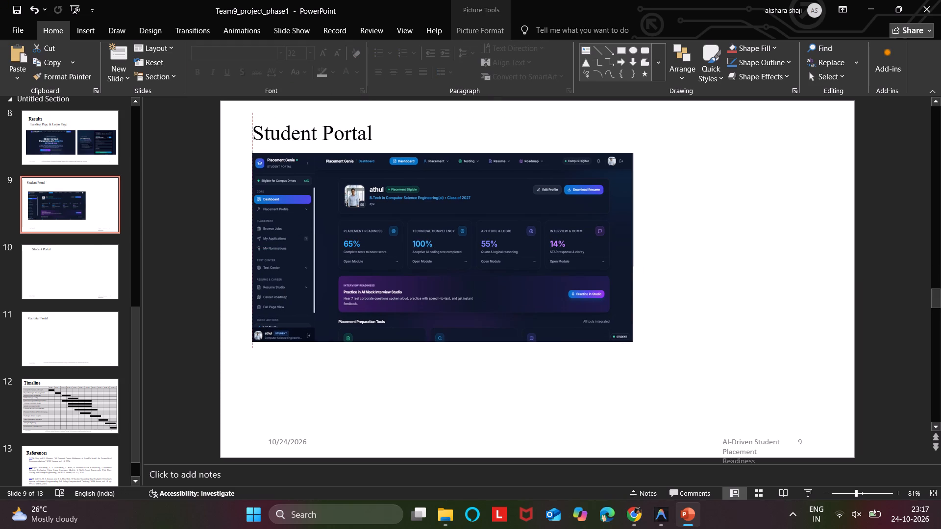
pyautogui.moveTo(350, 199); pyautogui.dragTo(350, 201)
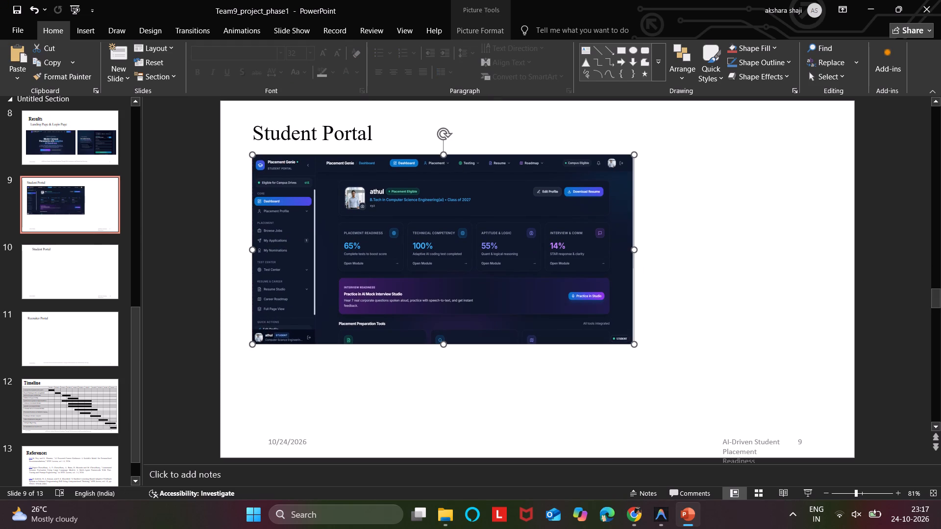
pyautogui.moveTo(634, 343); pyautogui.dragTo(499, 299)
pyautogui.moveTo(469, 263); pyautogui.dragTo(464, 267)
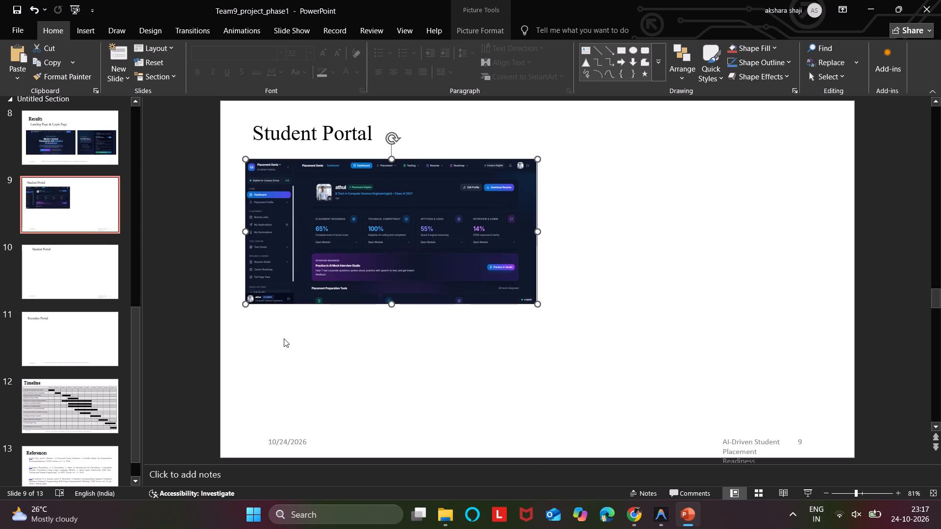
pyautogui.moveTo(362, 248); pyautogui.dragTo(373, 284)
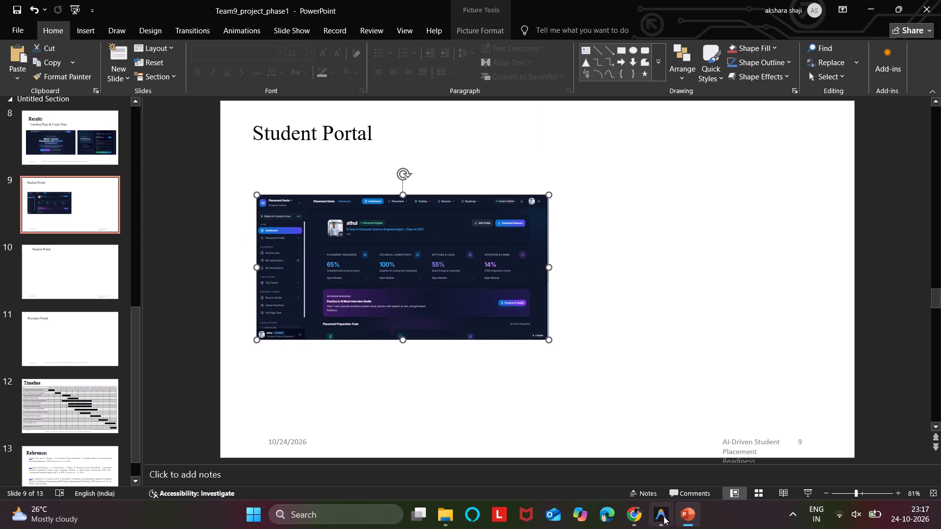
# Switch to the Placement Genie site in Chrome, open the student sign-in form and begin the Gmail address entry.
pyautogui.click(641, 517)
pyautogui.click(624, 460)
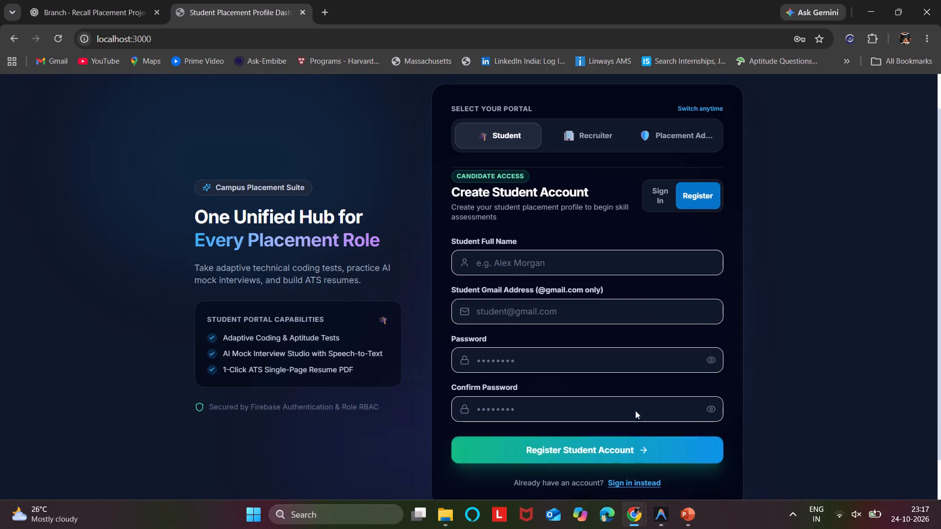
pyautogui.click(624, 480)
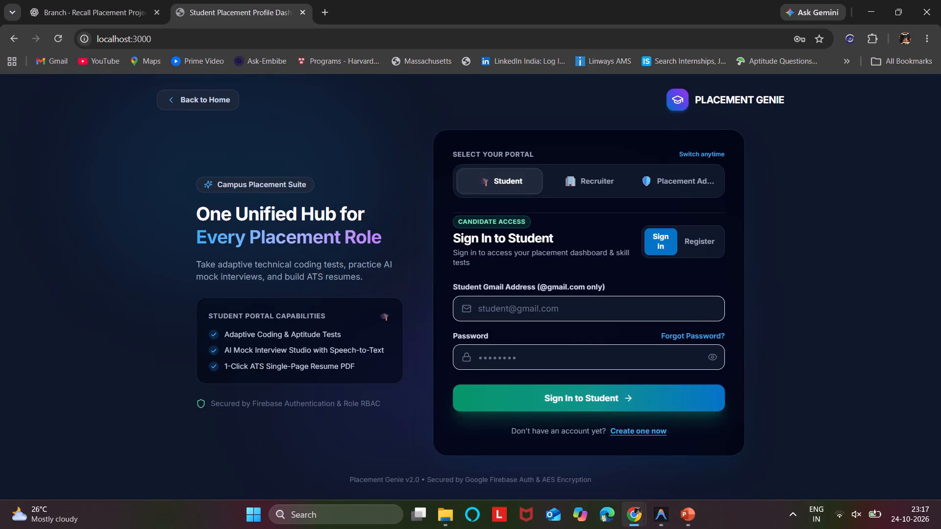
pyautogui.click(580, 304)
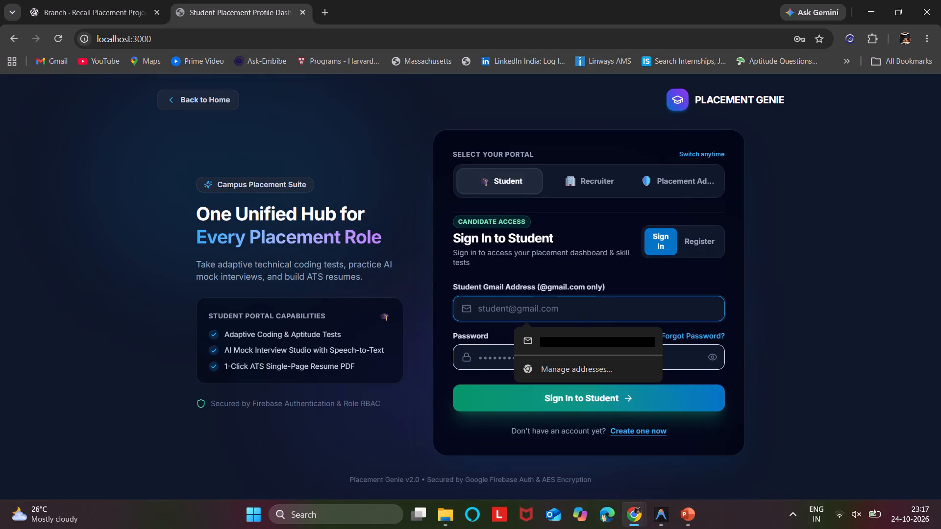